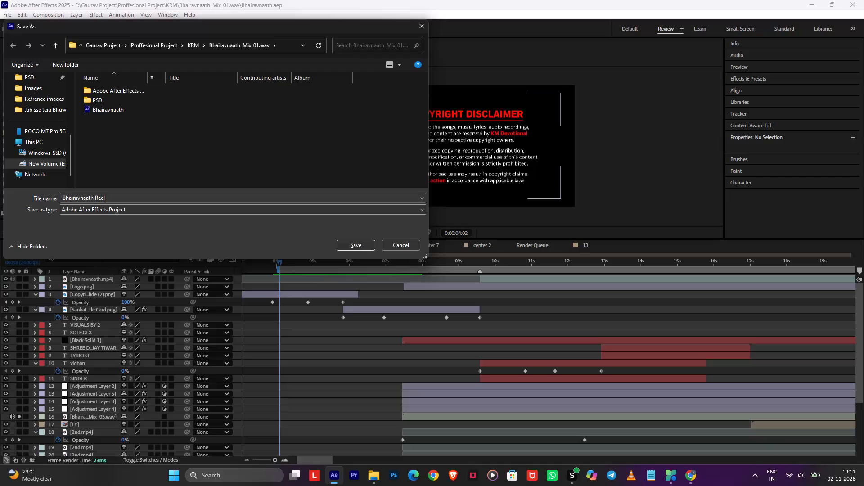
# Save the project as Bhairavnaath Reel.
pyautogui.press('Return')
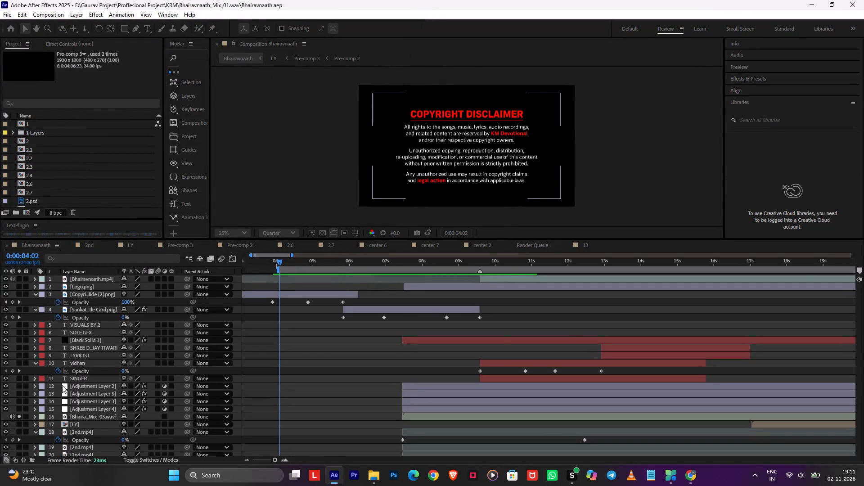
# Resize the Bhairavnaath composition to 1080 px wide and 1920 px high, and save the project.
pyautogui.scroll(-5, 568, 324)
pyautogui.keyDown('alt'); pyautogui.scroll(-2, 441, 328); pyautogui.keyUp('alt')
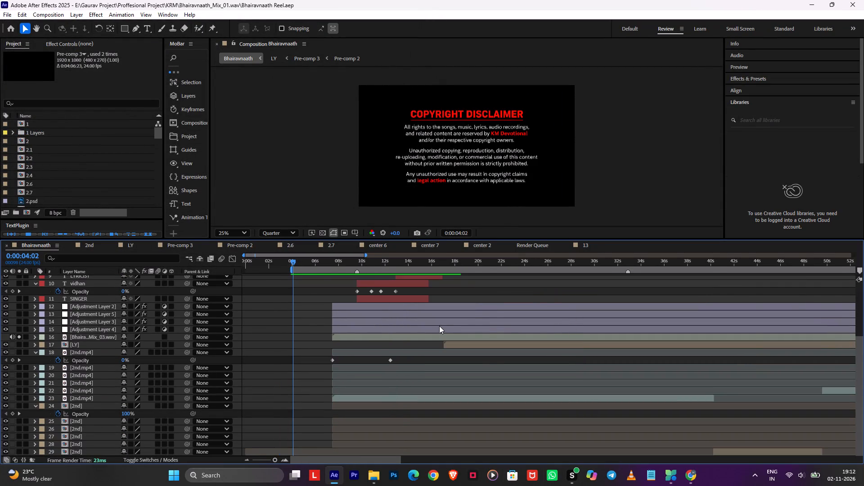
pyautogui.keyDown('alt'); pyautogui.scroll(-2, 439, 326); pyautogui.keyUp('alt')
pyautogui.click(436, 311)
pyautogui.click(439, 295)
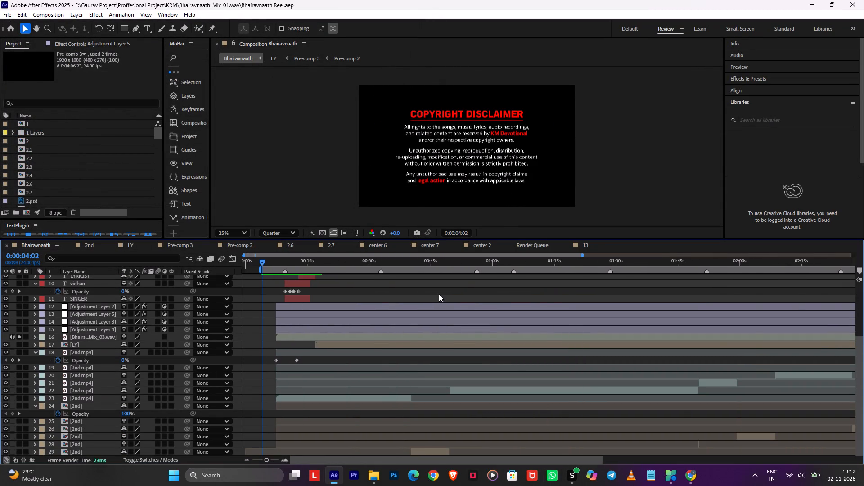
pyautogui.click(364, 257)
pyautogui.click(364, 262)
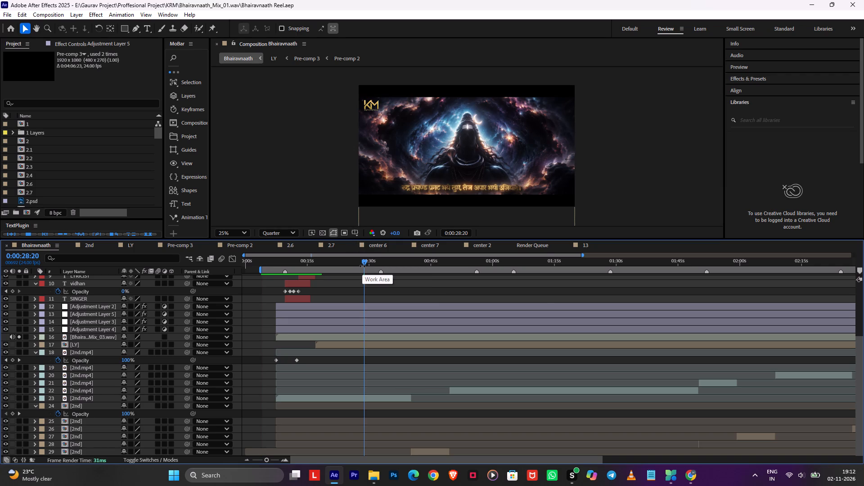
pyautogui.hotkey('ctrl', 'k')
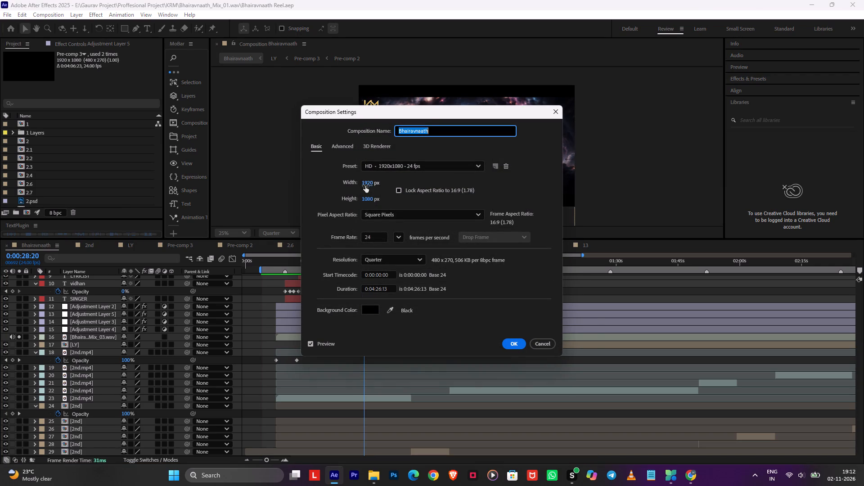
pyautogui.click(365, 186)
pyautogui.press('1')
pyautogui.press('0')
pyautogui.press('8')
pyautogui.press('0')
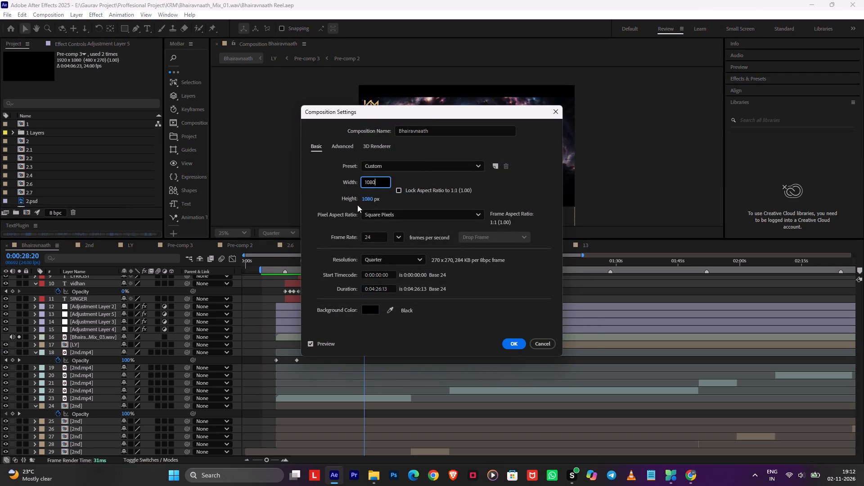
pyautogui.click(369, 199)
pyautogui.write('19')
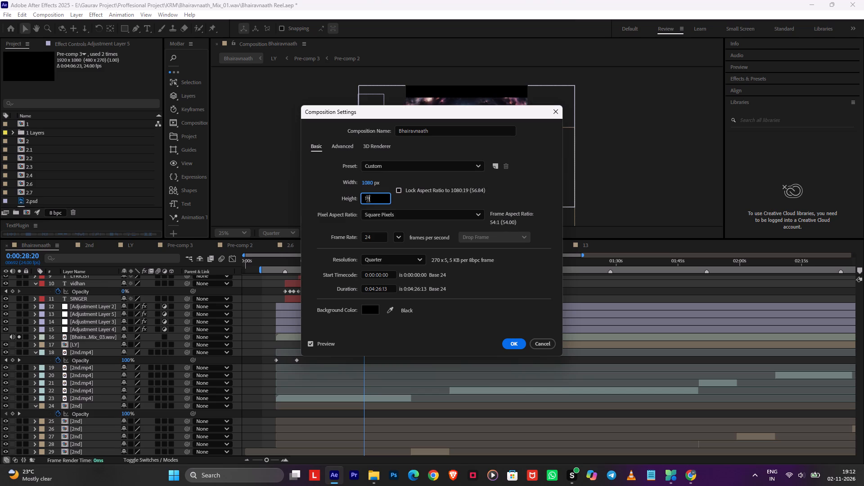
pyautogui.write('20')
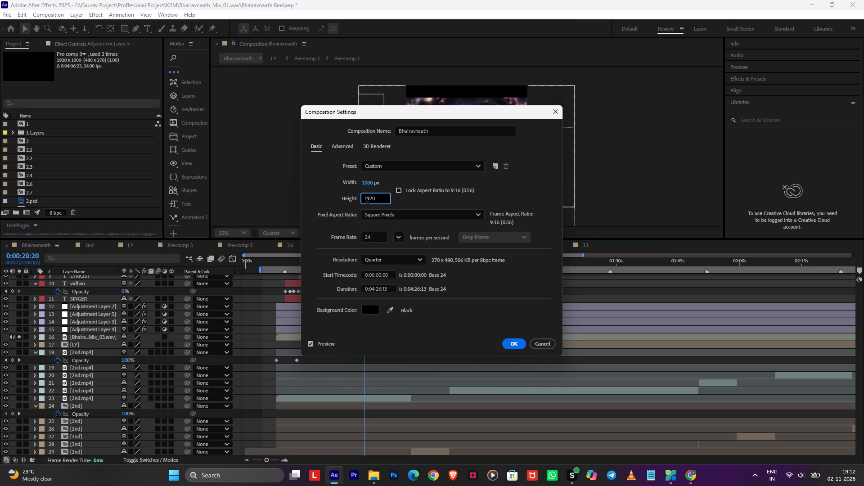
pyautogui.press('Return')
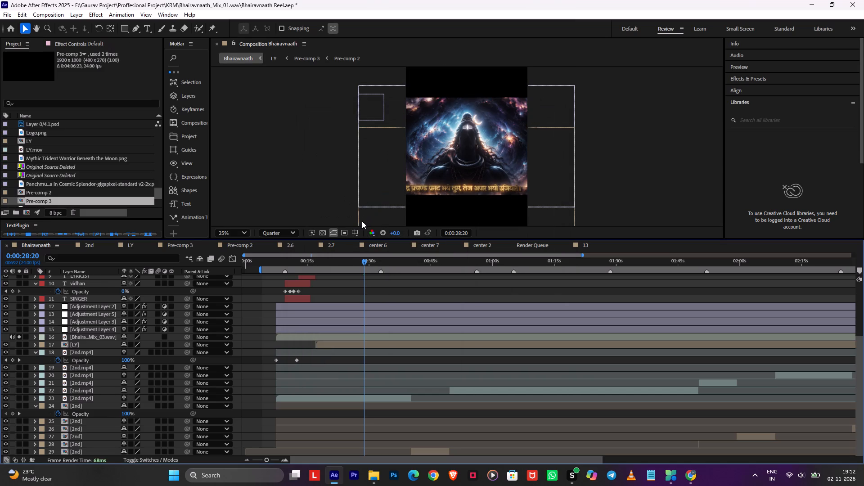
pyautogui.scroll(-1, 541, 148)
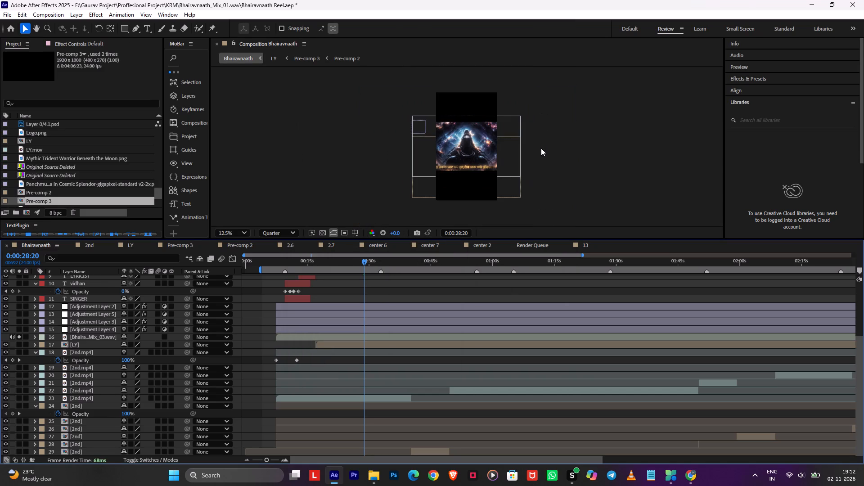
pyautogui.hotkey('ctrl', 's')
# Delete all six 2nd.mp4 layers from the Bhairavnaath composition.
pyautogui.keyDown('ctrl'); pyautogui.click(382, 397); pyautogui.keyUp('ctrl')
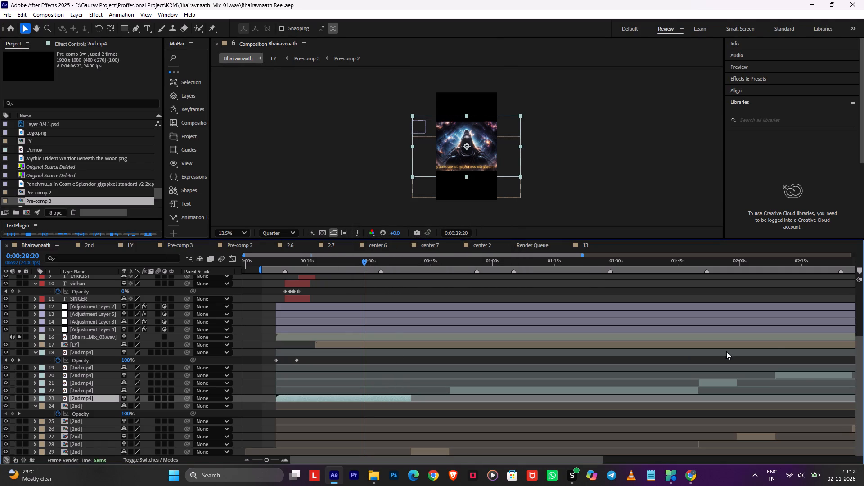
pyautogui.keyDown('ctrl'); pyautogui.keyDown('shift'); pyautogui.click(798, 373); pyautogui.keyUp('shift'); pyautogui.keyUp('ctrl')
pyautogui.keyDown('ctrl'); pyautogui.keyDown('alt'); pyautogui.scroll(-3, 783, 374); pyautogui.keyUp('alt'); pyautogui.keyUp('ctrl')
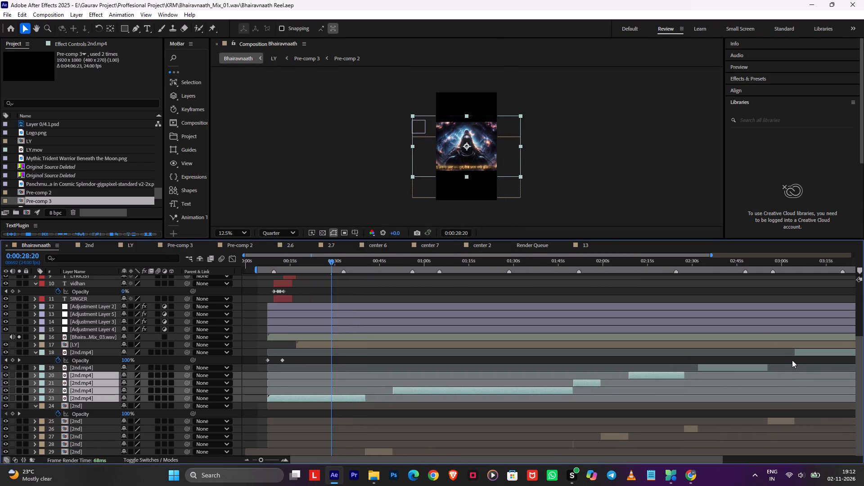
pyautogui.keyDown('ctrl'); pyautogui.keyDown('shift'); pyautogui.click(797, 352); pyautogui.keyUp('shift'); pyautogui.keyUp('ctrl')
pyautogui.hotkey('ctrl', 'Delete')
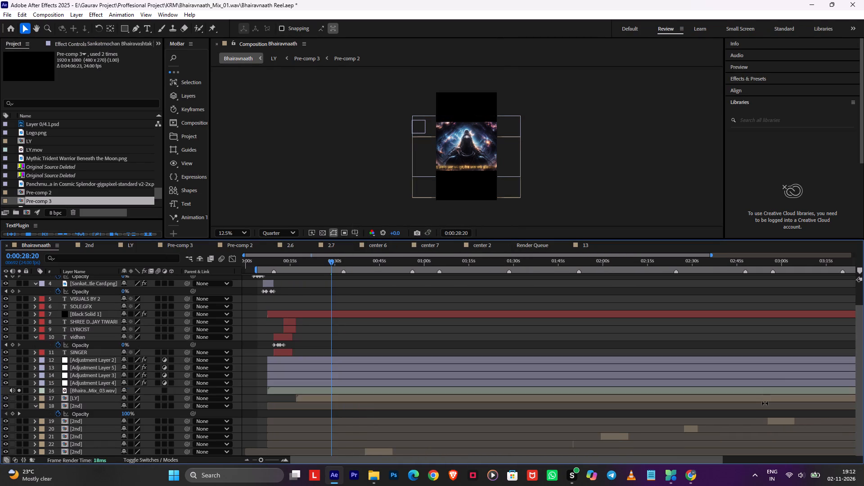
# Extend the topmost 2nd precomp layer's in point back to the start of its footage, level with the adjustment layers.
pyautogui.keyDown('ctrl'); pyautogui.keyDown('alt'); pyautogui.scroll(-4, 766, 414); pyautogui.keyUp('alt'); pyautogui.keyUp('ctrl')
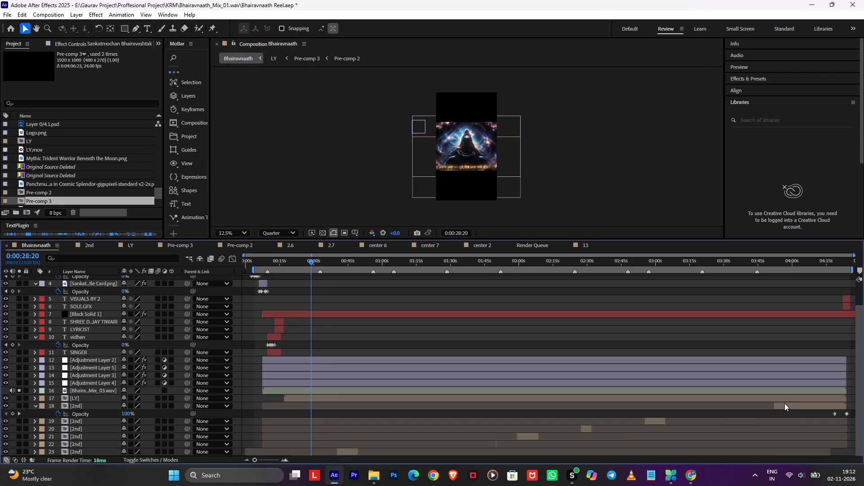
pyautogui.keyDown('ctrl'); pyautogui.moveTo(775, 404); pyautogui.dragTo(234, 358); pyautogui.keyUp('ctrl')
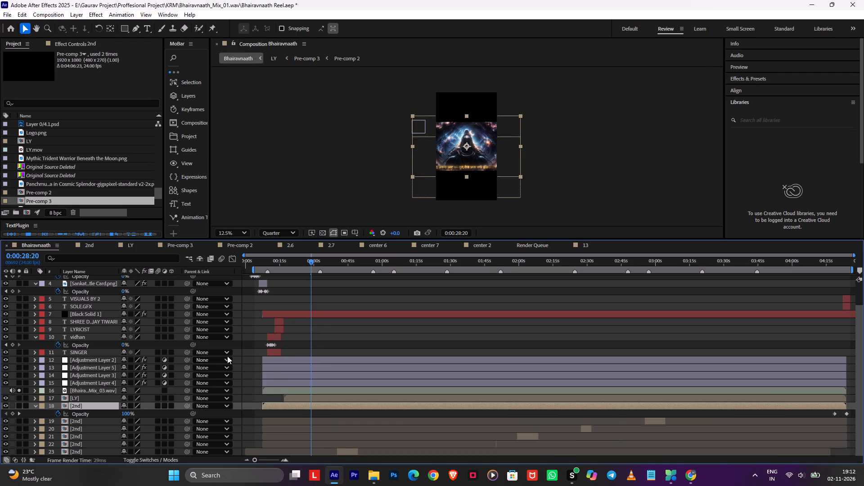
# Delete the five other 2nd precomp layers below the extended one and save the project.
pyautogui.keyDown('ctrl'); pyautogui.scroll(-2, 283, 384); pyautogui.keyUp('ctrl')
pyautogui.keyDown('ctrl'); pyautogui.scroll(-1, 324, 410); pyautogui.keyUp('ctrl')
pyautogui.keyDown('ctrl'); pyautogui.click(347, 450); pyautogui.keyUp('ctrl')
pyautogui.keyDown('ctrl'); pyautogui.keyDown('shift'); pyautogui.click(121, 425); pyautogui.keyUp('shift'); pyautogui.keyUp('ctrl')
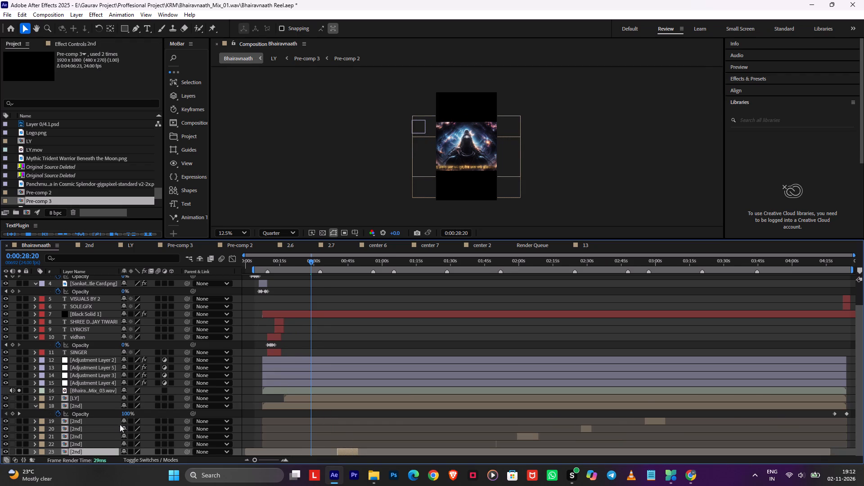
pyautogui.keyDown('ctrl'); pyautogui.keyDown('shift'); pyautogui.click(115, 423); pyautogui.keyUp('shift'); pyautogui.keyUp('ctrl')
pyautogui.hotkey('ctrl', 'Delete')
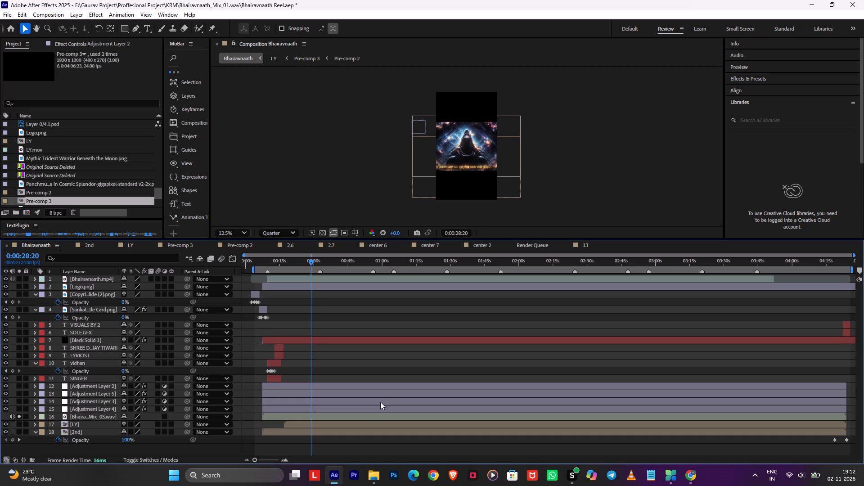
pyautogui.hotkey('ctrl', 's')
# Open the 2nd precomp, resize it to 1080 px wide and 1920 px high, and save the project.
pyautogui.click(347, 432)
pyautogui.doubleClick(347, 431)
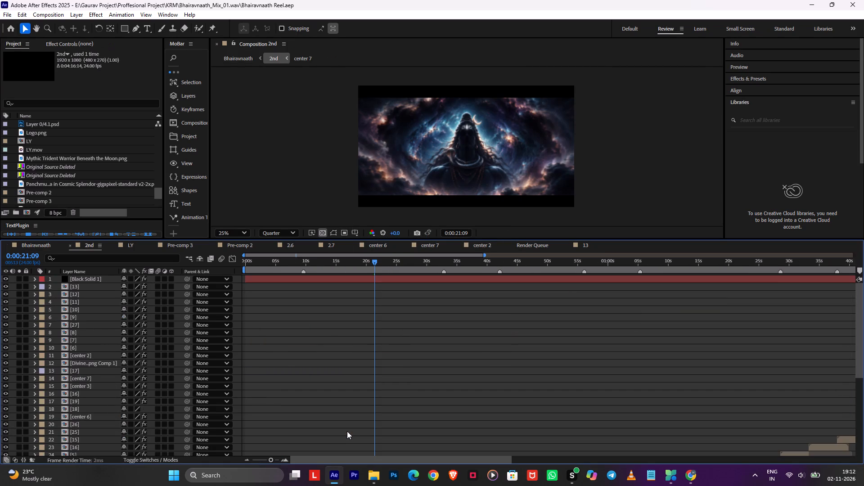
pyautogui.hotkey('ctrl', 'k')
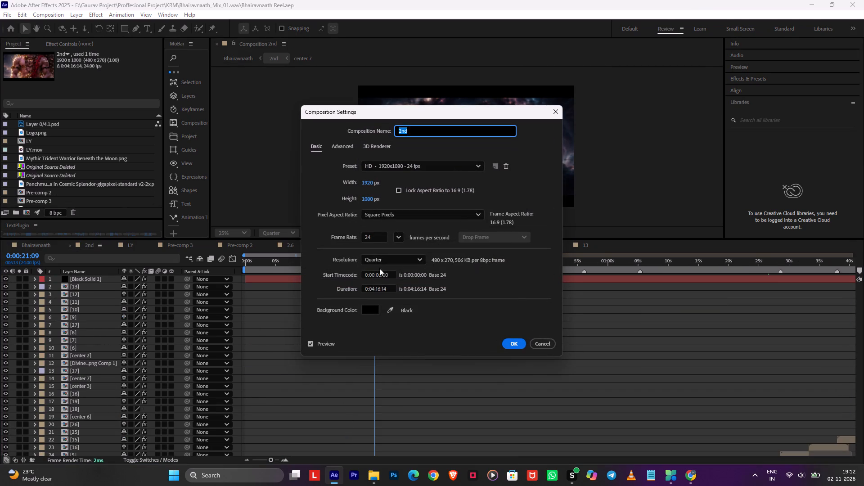
pyautogui.click(367, 182)
pyautogui.press('1')
pyautogui.press('0')
pyautogui.press('8')
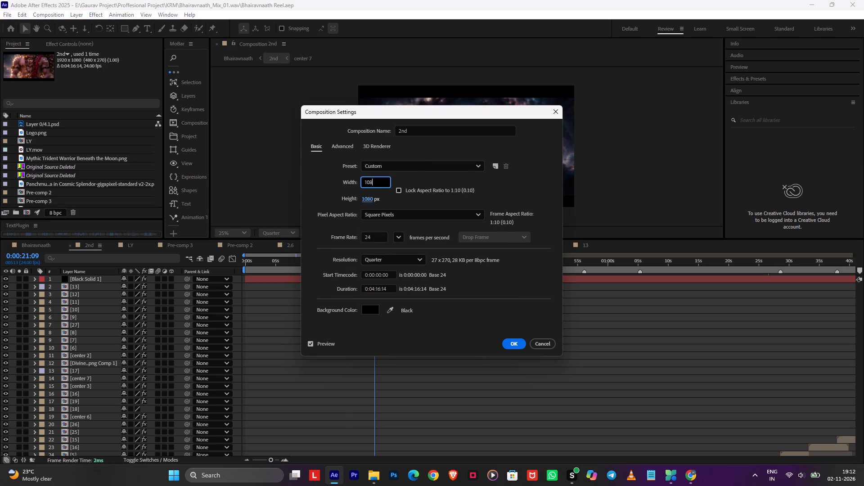
pyautogui.press('0')
pyautogui.click(371, 201)
pyautogui.press('1')
pyautogui.write('920')
pyautogui.click(505, 342)
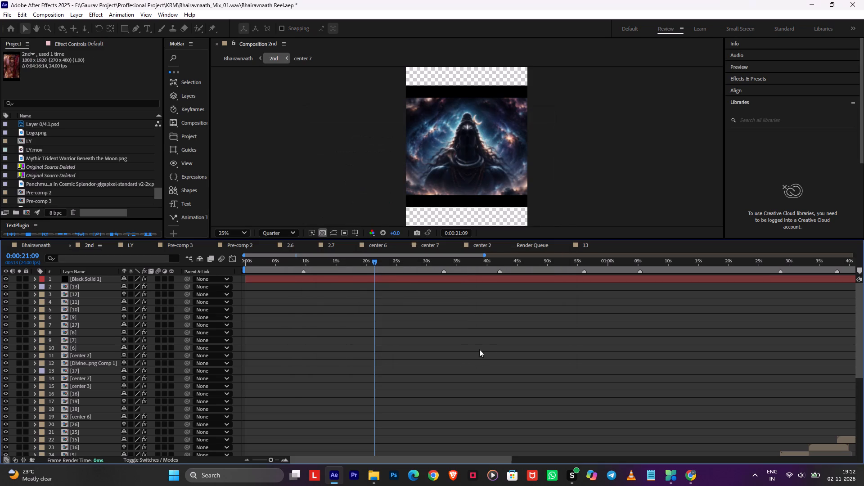
pyautogui.click(471, 350)
pyautogui.hotkey('ctrl', 's')
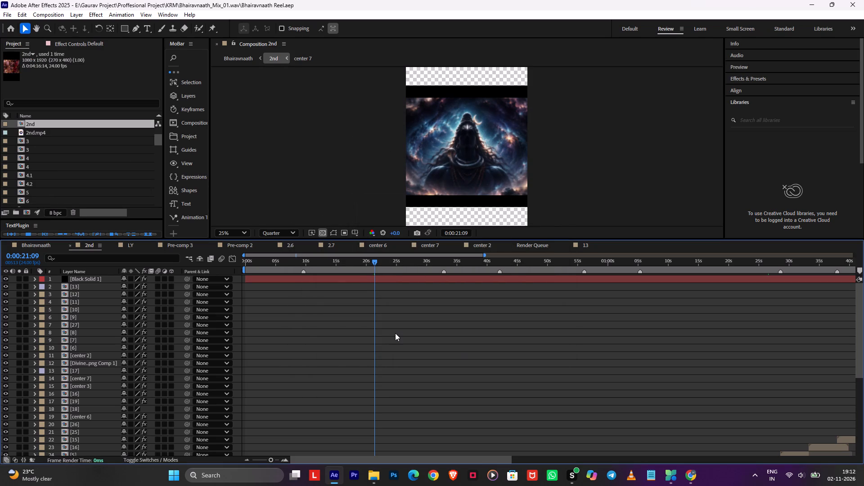
# Delete the Black Solid 1 layer from the 2nd composition.
pyautogui.keyDown('ctrl'); pyautogui.doubleClick(439, 285); pyautogui.keyUp('ctrl')
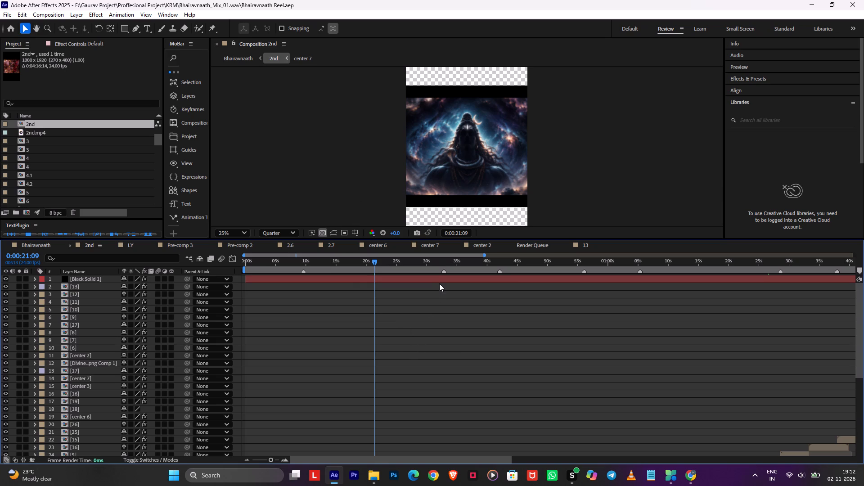
pyautogui.keyDown('ctrl'); pyautogui.click(440, 281); pyautogui.keyUp('ctrl')
pyautogui.hotkey('ctrl', 'Delete')
# In the Bhairavnaath composition, add a black 1080 × 1920 px solid with a blank name above Black Solid 1.
pyautogui.hotkey('ctrl', 'Tab')
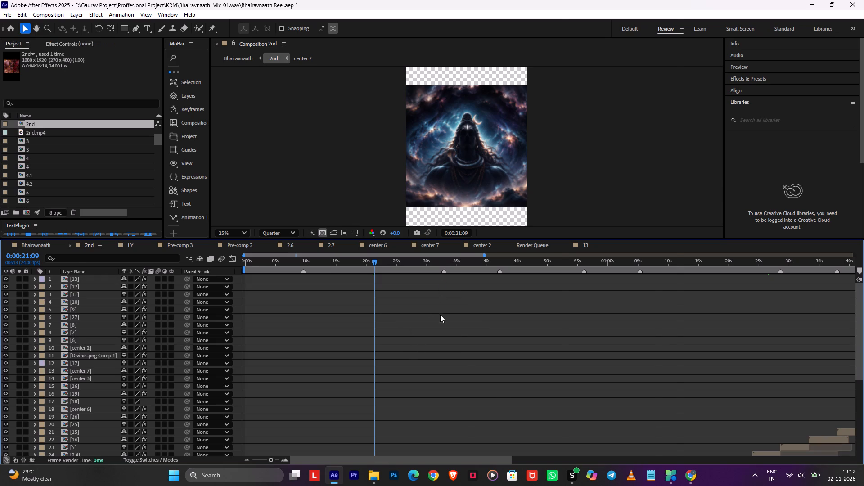
pyautogui.keyDown('ctrl'); pyautogui.click(394, 315); pyautogui.keyUp('ctrl')
pyautogui.keyDown('ctrl'); pyautogui.click(364, 342); pyautogui.keyUp('ctrl')
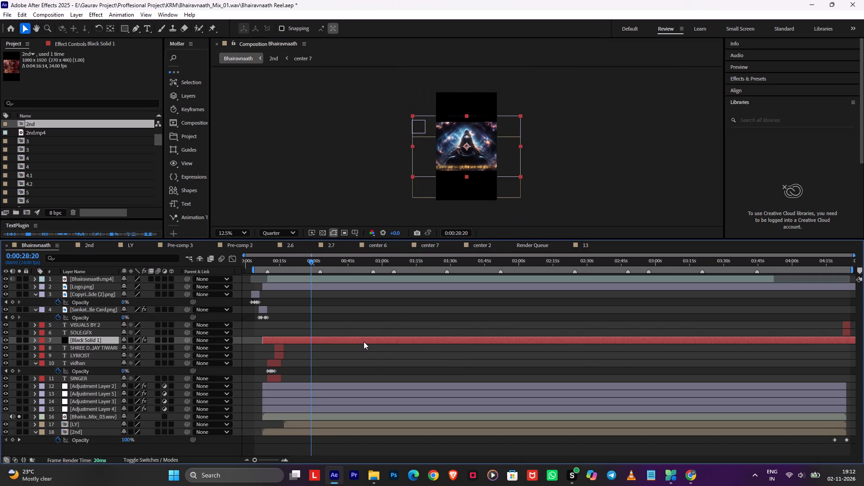
pyautogui.press('ctrl+super+y')
pyautogui.press('space')
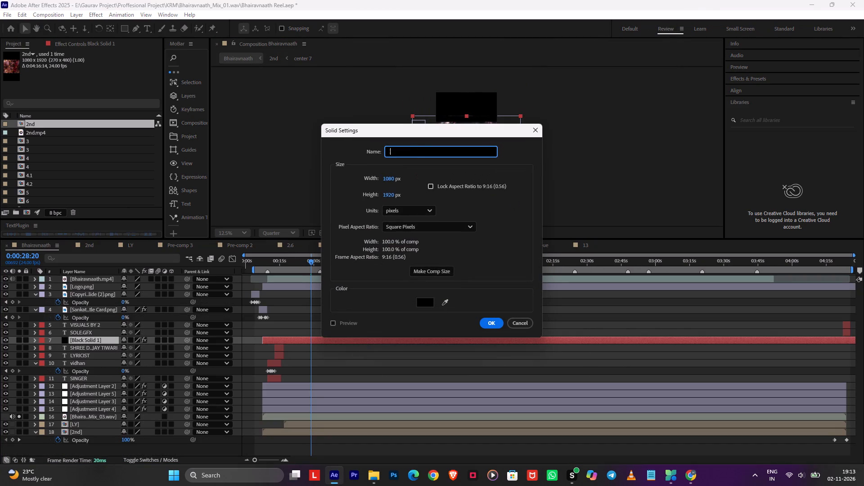
pyautogui.press('Return')
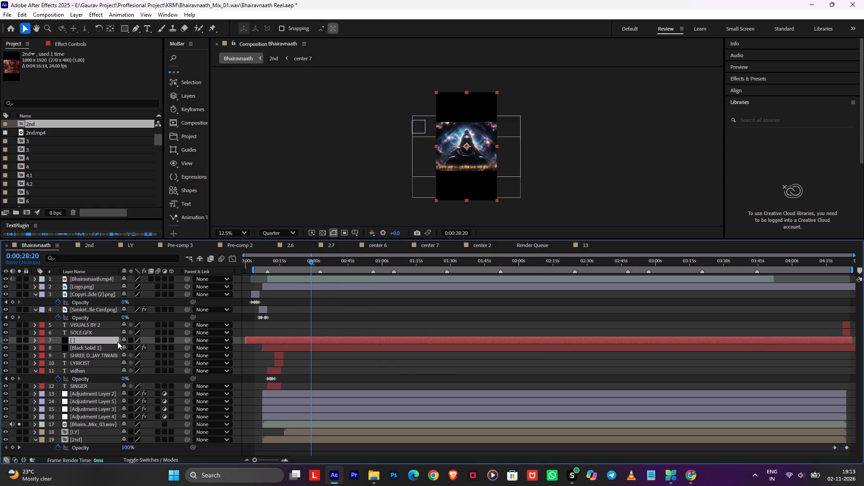
# Move the CC Jaws effect from Black Solid 1 to the new blank-named solid.
pyautogui.click(101, 346)
pyautogui.click(85, 47)
pyautogui.click(62, 139)
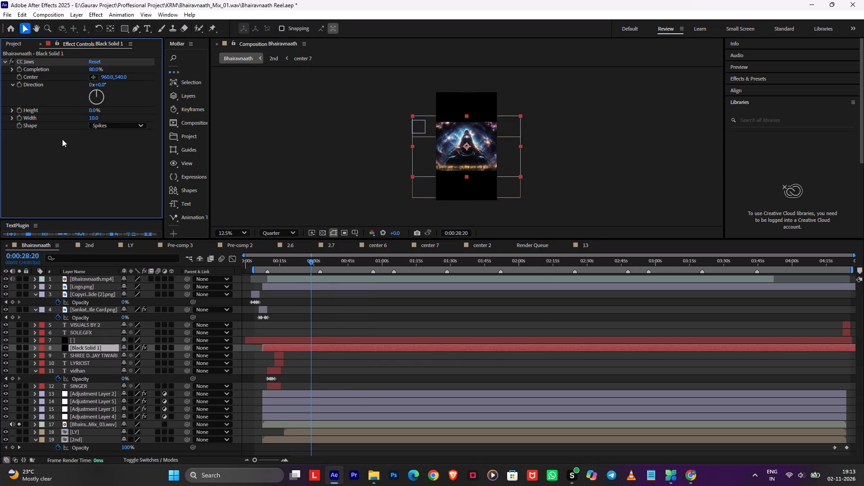
pyautogui.hotkey('ctrl', 'a')
pyautogui.hotkey('ctrl', 'x')
pyautogui.click(81, 343)
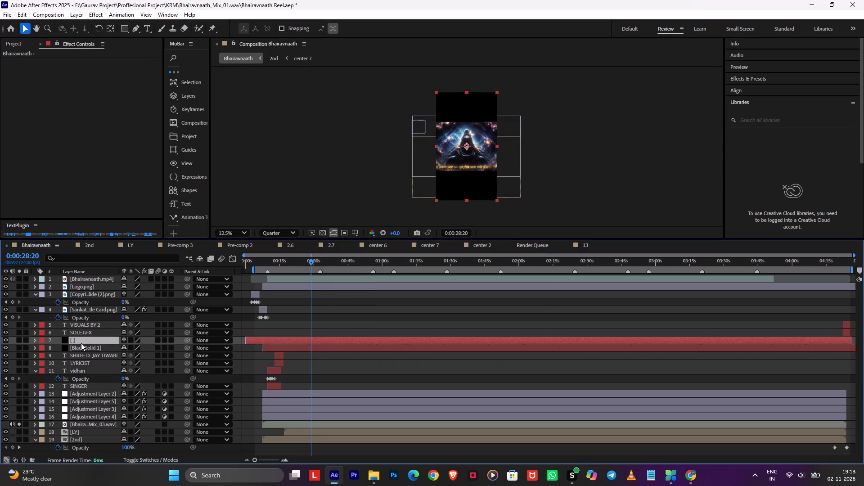
pyautogui.hotkey('ctrl', 'v')
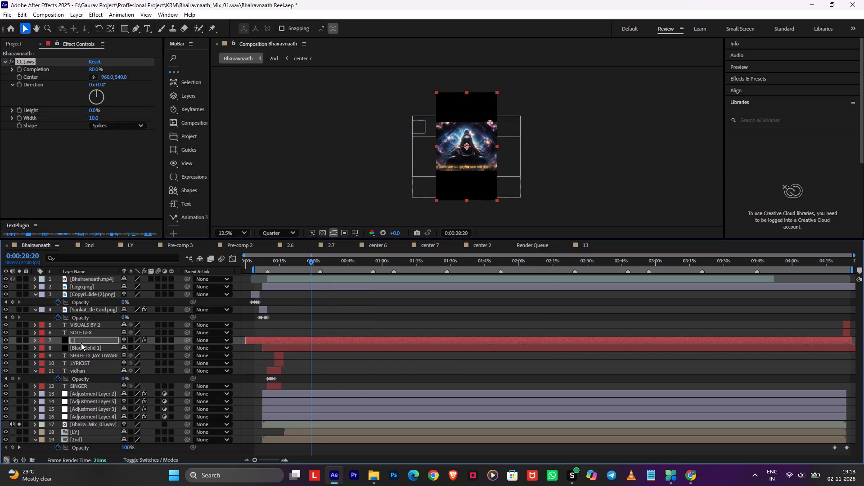
# Delete the Bhairavnaath.mp4 layer from the Bhairavnaath composition.
pyautogui.click(361, 280)
pyautogui.press('Delete')
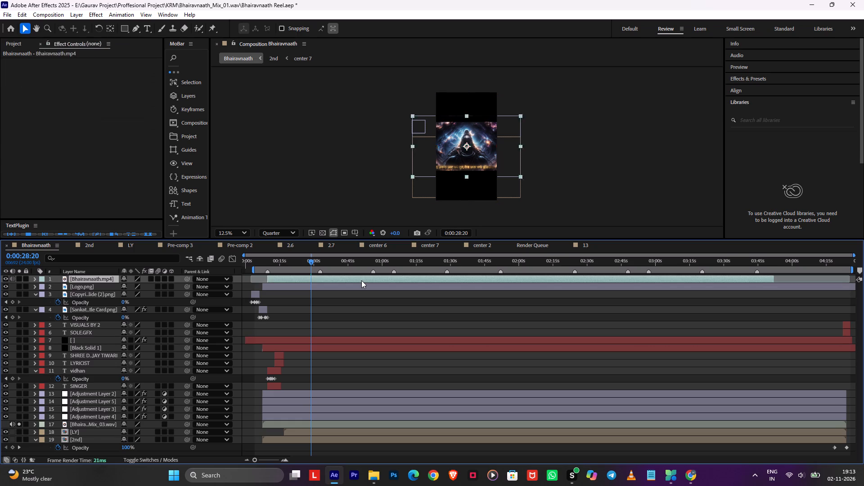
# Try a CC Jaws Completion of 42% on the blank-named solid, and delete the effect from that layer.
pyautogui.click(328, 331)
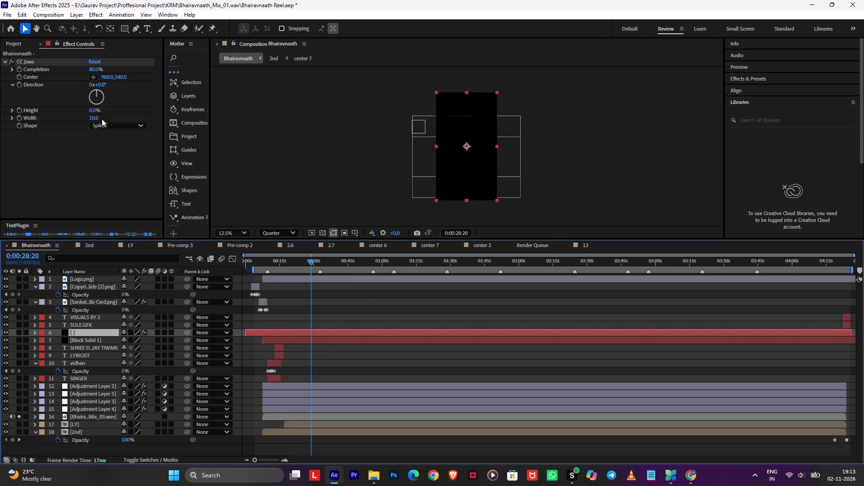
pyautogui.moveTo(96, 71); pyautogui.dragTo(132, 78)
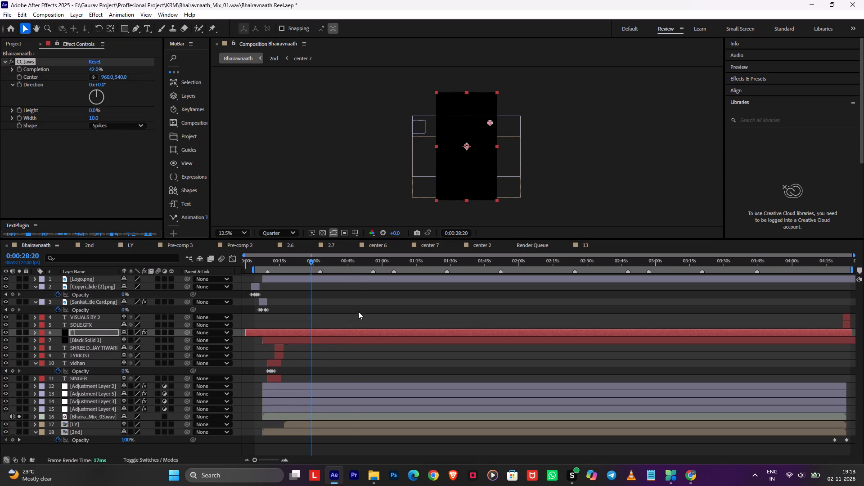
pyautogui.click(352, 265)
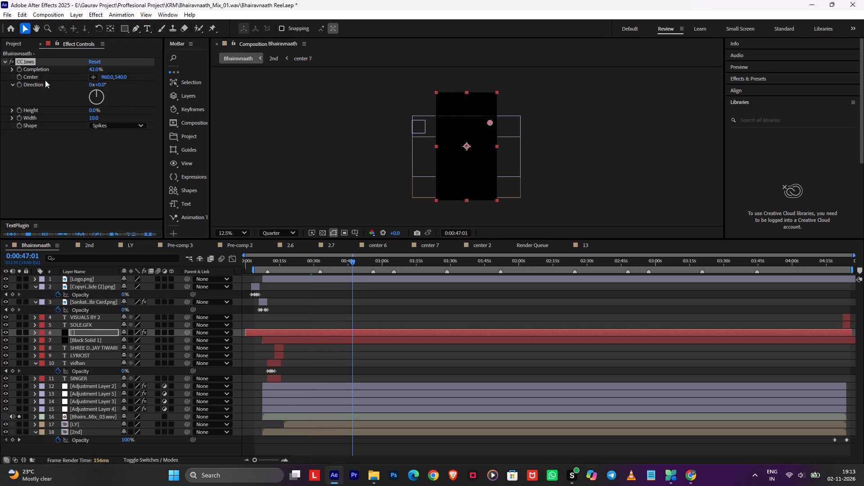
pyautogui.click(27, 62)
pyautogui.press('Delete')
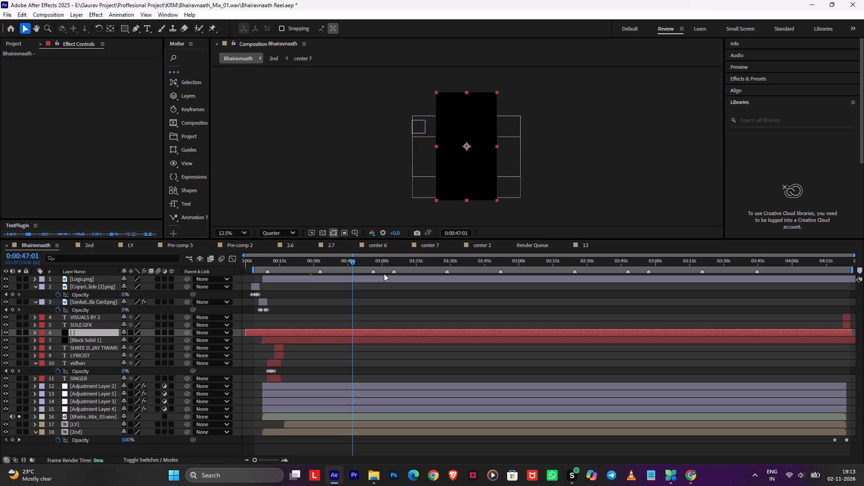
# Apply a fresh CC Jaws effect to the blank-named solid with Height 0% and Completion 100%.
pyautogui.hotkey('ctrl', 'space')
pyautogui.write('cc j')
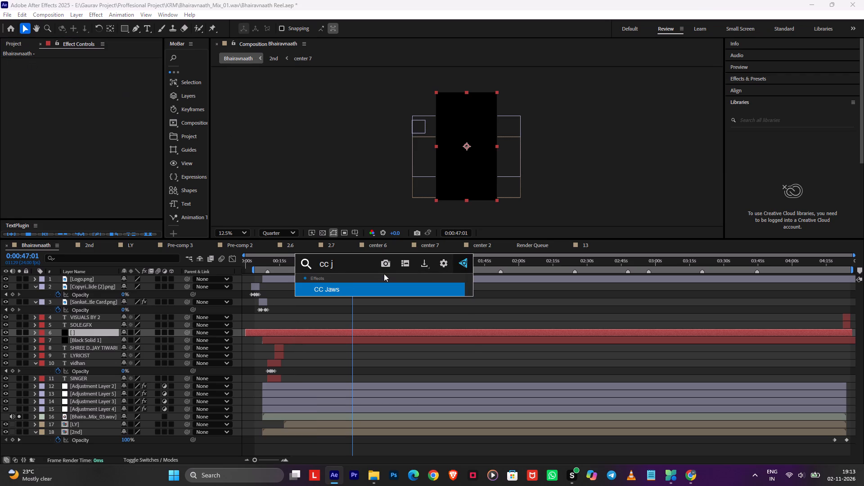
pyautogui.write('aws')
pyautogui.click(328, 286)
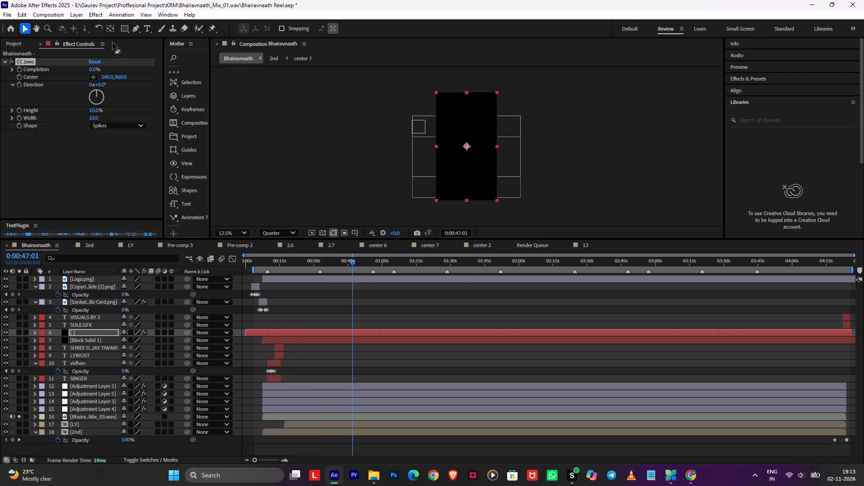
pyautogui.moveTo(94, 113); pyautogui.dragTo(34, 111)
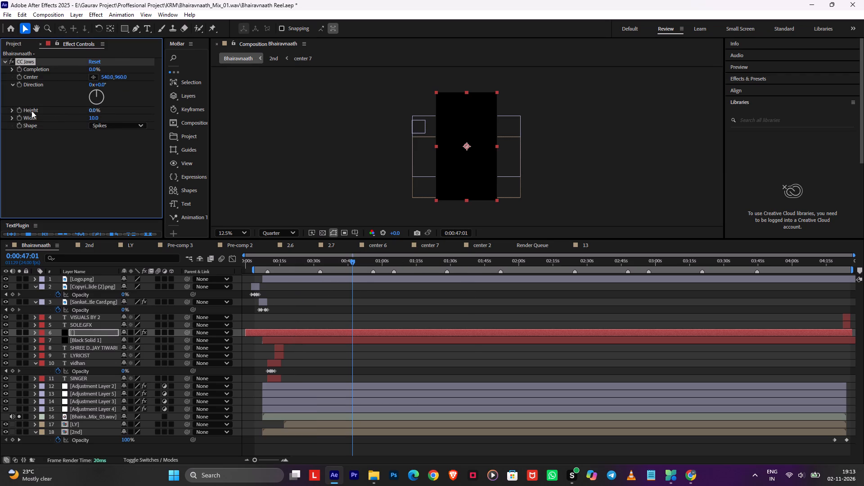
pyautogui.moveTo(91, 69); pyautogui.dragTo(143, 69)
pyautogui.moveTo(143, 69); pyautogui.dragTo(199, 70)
# Delete the blank-named solid and the Black Solid 1 layer from the Bhairavnaath composition.
pyautogui.click(309, 336)
pyautogui.click(309, 327)
pyautogui.click(303, 331)
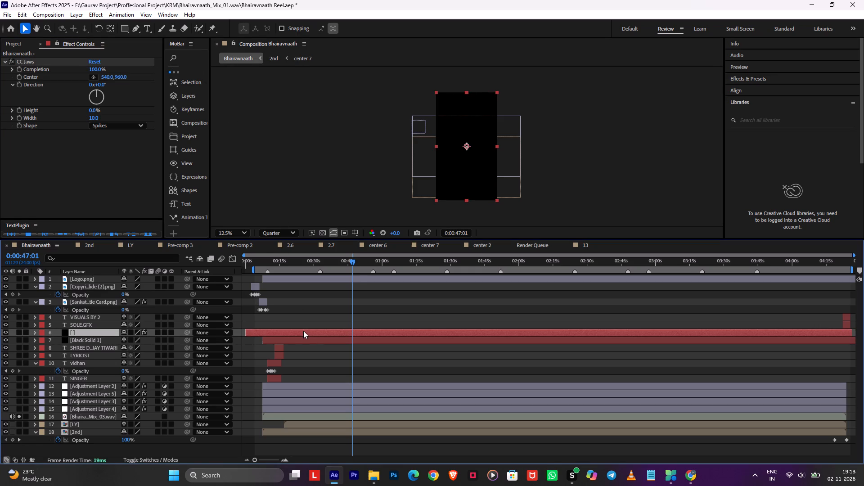
pyautogui.press('Delete')
pyautogui.click(303, 331)
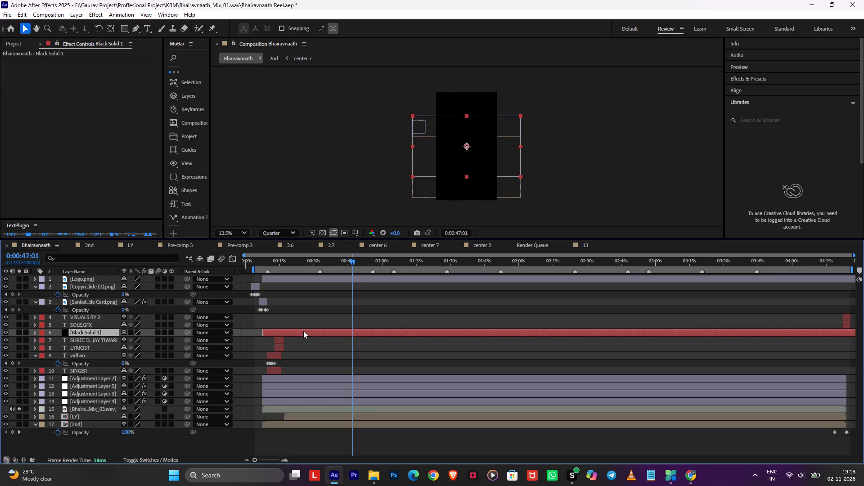
pyautogui.press('Delete')
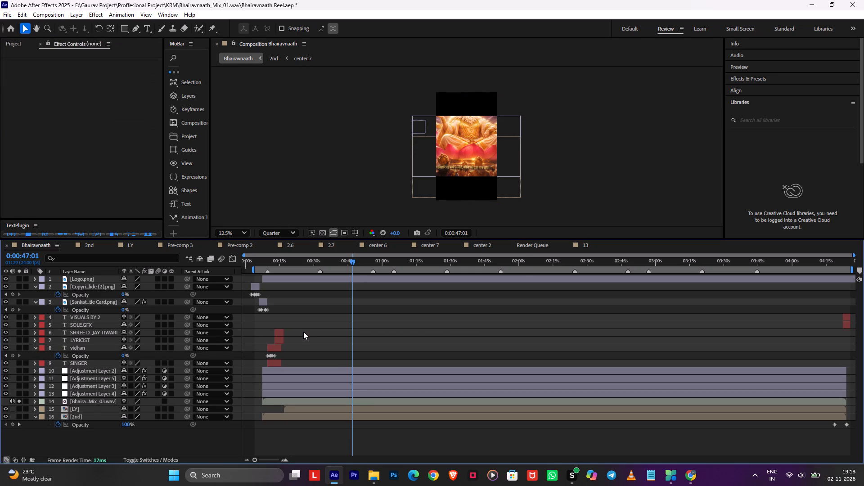
# Add a new black 1080 × 1920 px solid at the top of the Bhairavnaath composition.
pyautogui.press('ctrl+super+y')
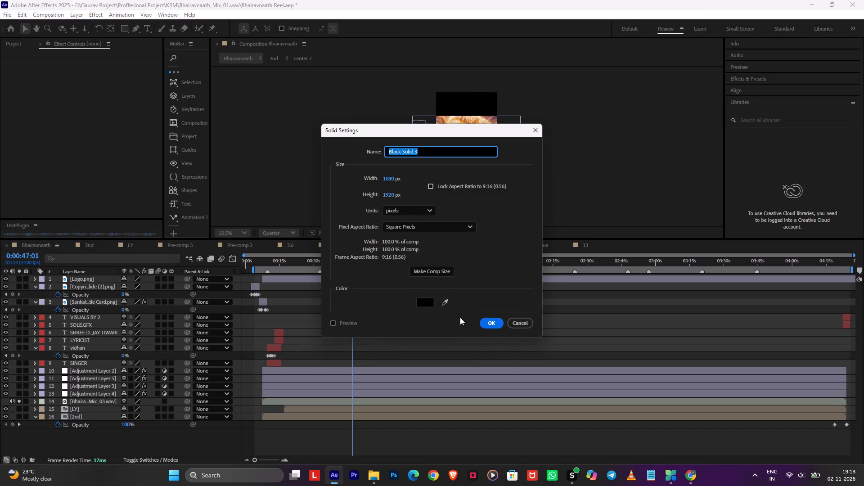
pyautogui.click(486, 320)
# Apply CC Jaws to the new black solid, with Height 0% and Completion 80%.
pyautogui.press('space')
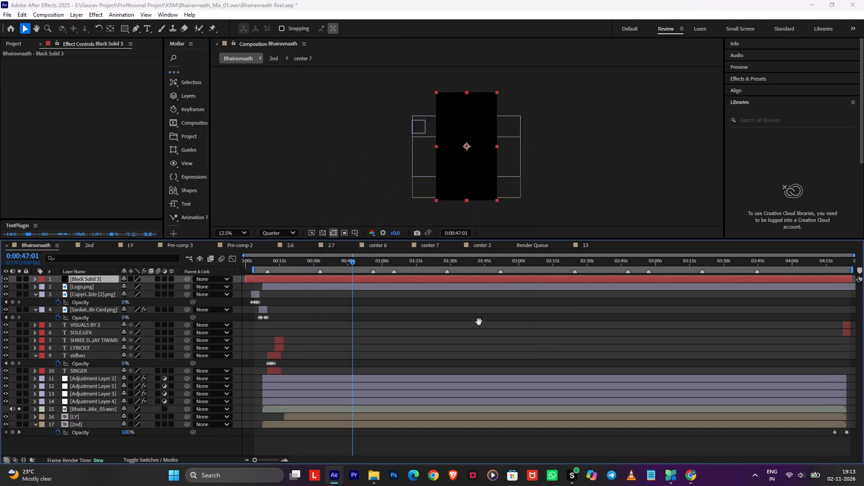
pyautogui.write('cc')
pyautogui.press('space')
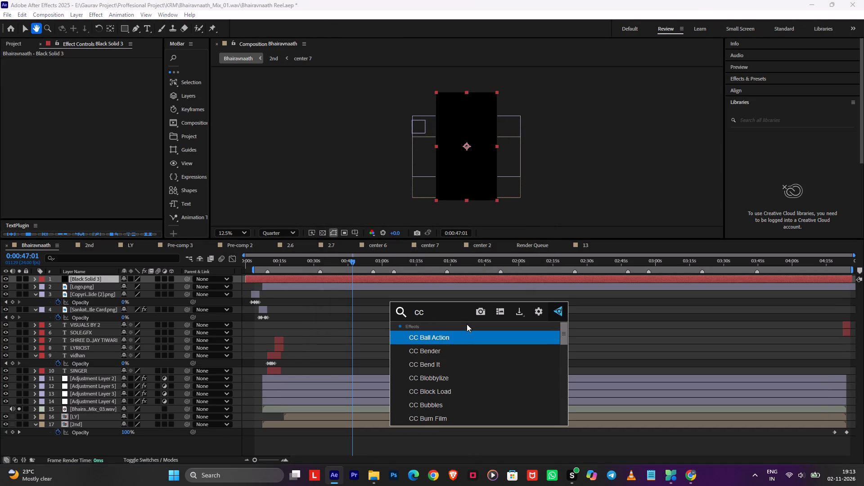
pyautogui.press('j')
pyautogui.press('a')
pyautogui.press('w')
pyautogui.press('s')
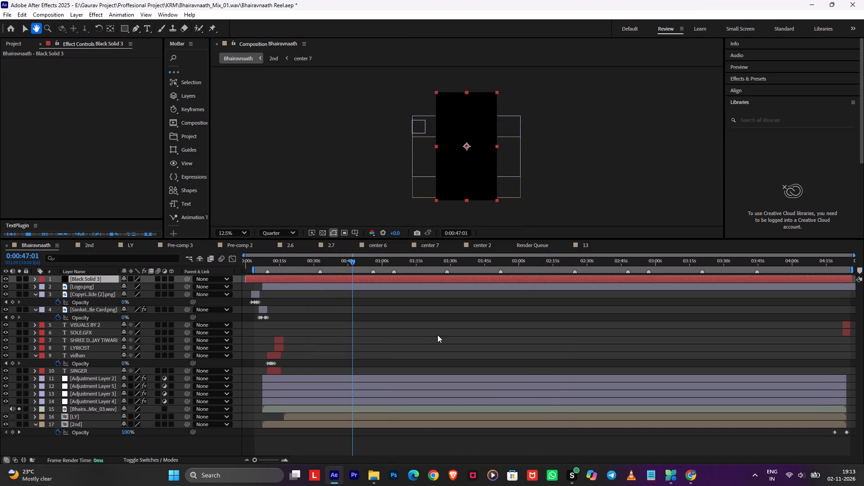
pyautogui.click(437, 335)
pyautogui.moveTo(95, 109); pyautogui.dragTo(55, 111)
pyautogui.click(90, 73)
pyautogui.click(92, 71)
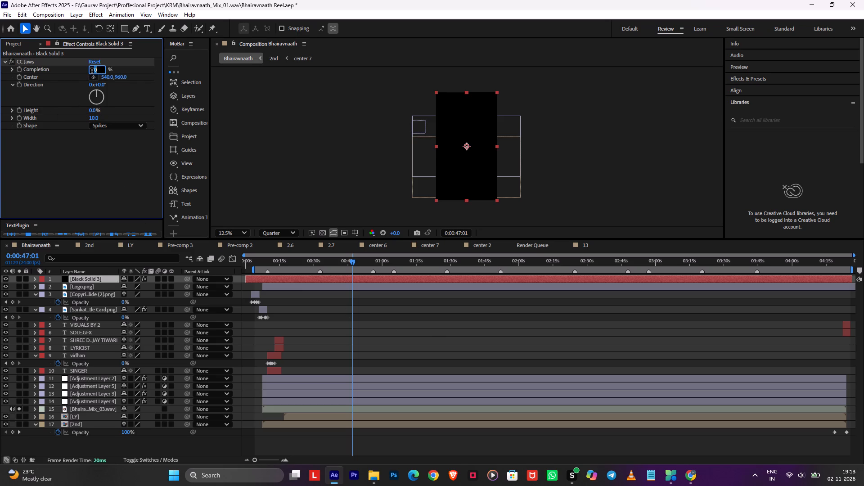
pyautogui.press('8')
pyautogui.press('0')
pyautogui.click(359, 335)
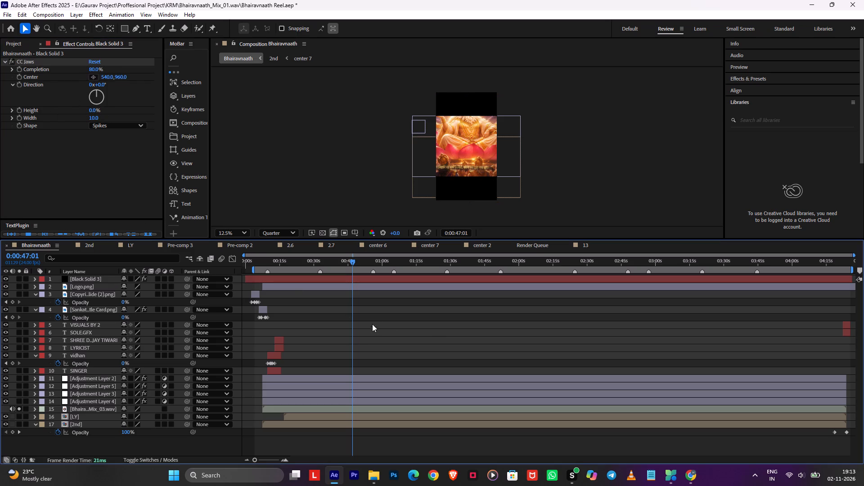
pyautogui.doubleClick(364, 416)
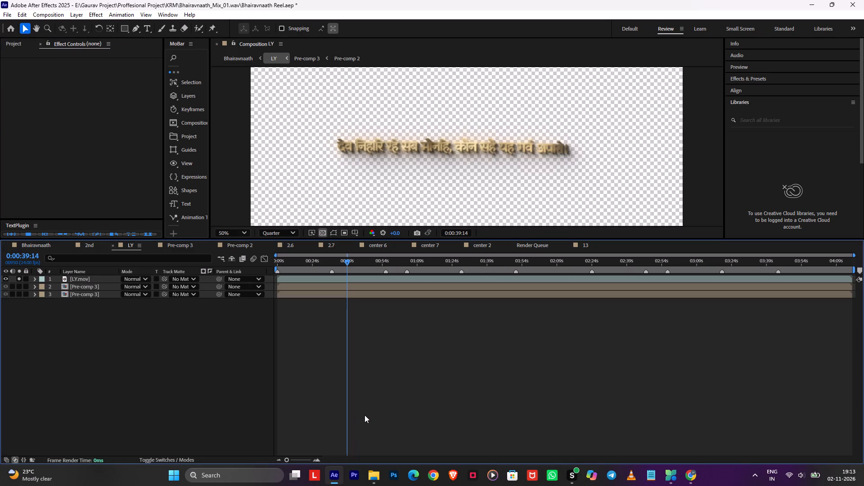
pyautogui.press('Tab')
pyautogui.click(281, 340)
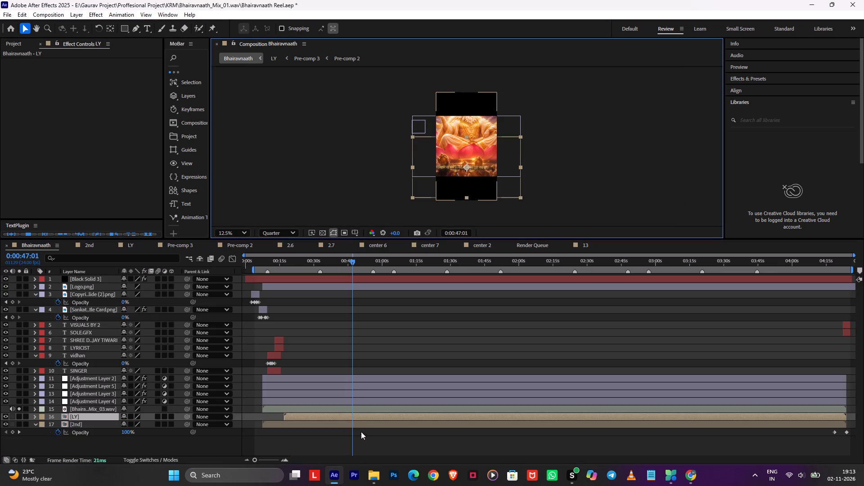
# Open the 2nd composition, start a preview from 0:00:32:21 and save the project.
pyautogui.doubleClick(356, 424)
pyautogui.scroll(-14, 453, 320)
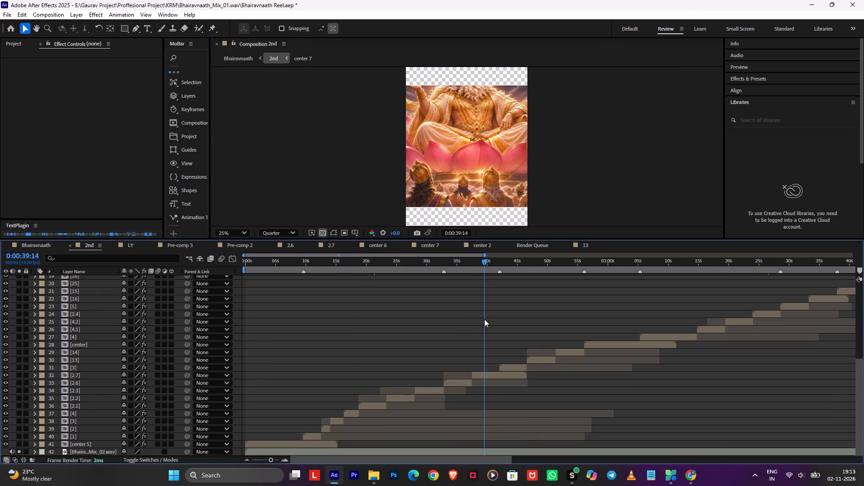
pyautogui.moveTo(478, 264); pyautogui.dragTo(454, 288)
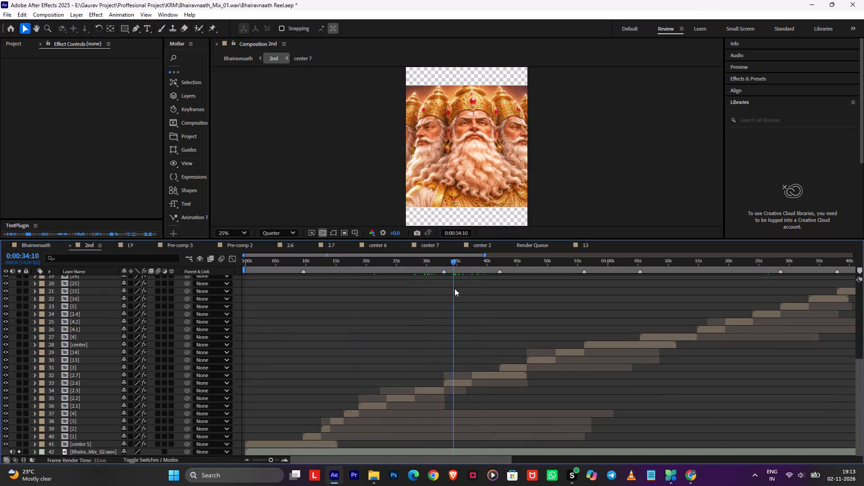
pyautogui.moveTo(454, 288); pyautogui.dragTo(438, 290)
pyautogui.press('space')
pyautogui.hotkey('ctrl', 's')
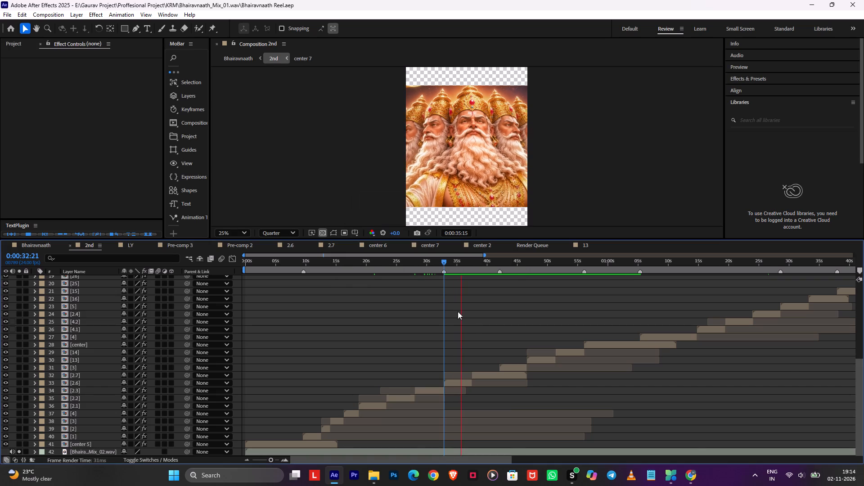
# Review the playing shots in the 2nd composition from 0:00:32:21 onward against their layers in the timeline.
pyautogui.keyDown('alt'); pyautogui.scroll(1, 472, 330); pyautogui.keyUp('alt')
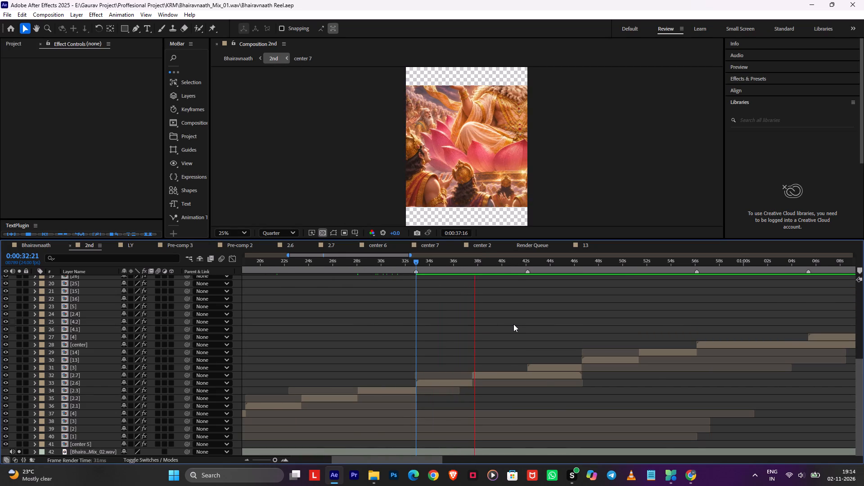
pyautogui.moveTo(513, 324); pyautogui.dragTo(313, 324, button='middle')
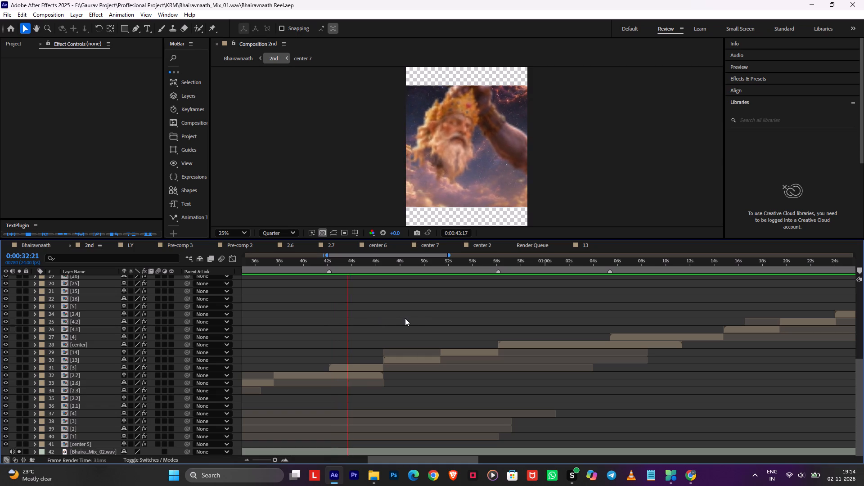
pyautogui.moveTo(423, 315); pyautogui.dragTo(342, 313, button='middle')
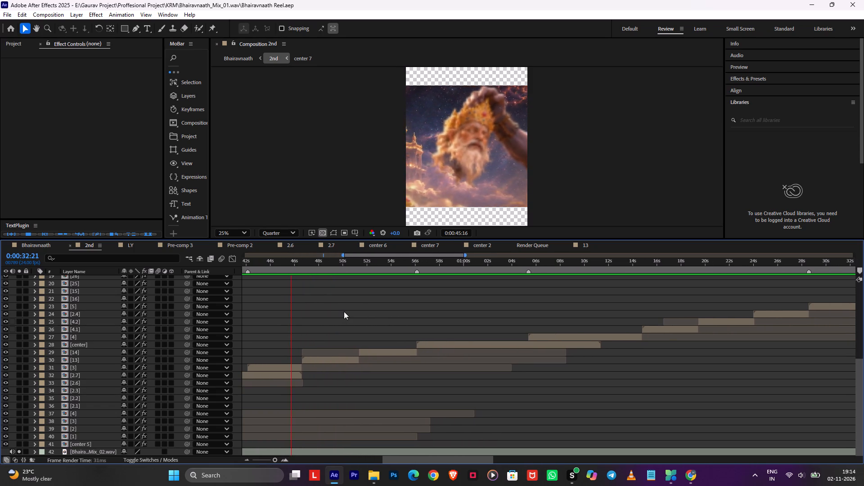
pyautogui.moveTo(364, 312); pyautogui.dragTo(323, 322, button='middle')
pyautogui.moveTo(311, 322); pyautogui.dragTo(438, 329, button='middle')
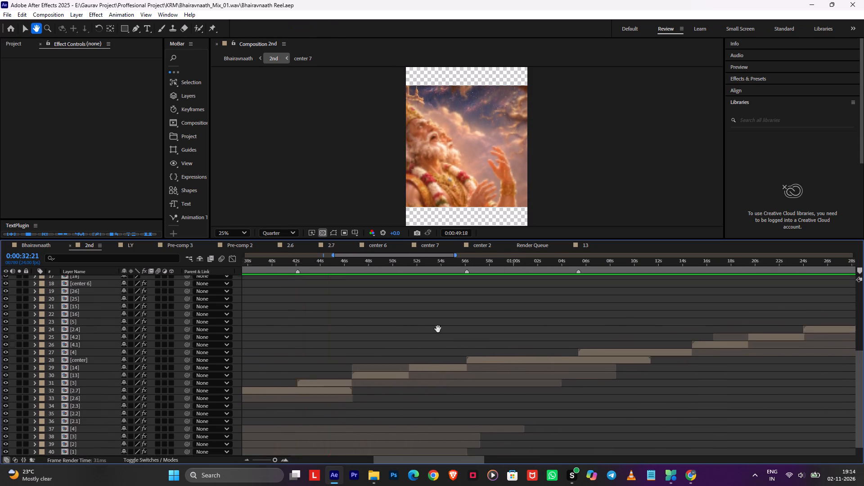
pyautogui.moveTo(438, 329); pyautogui.dragTo(568, 322, button='middle')
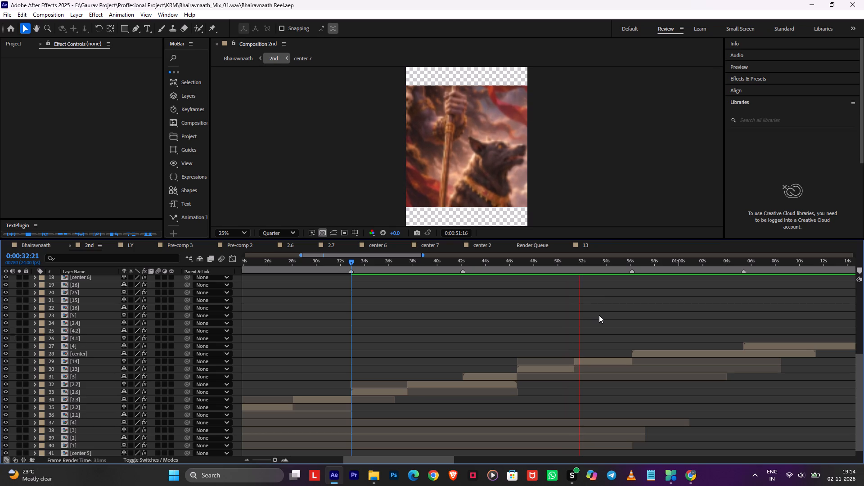
pyautogui.moveTo(598, 315); pyautogui.dragTo(366, 326, button='middle')
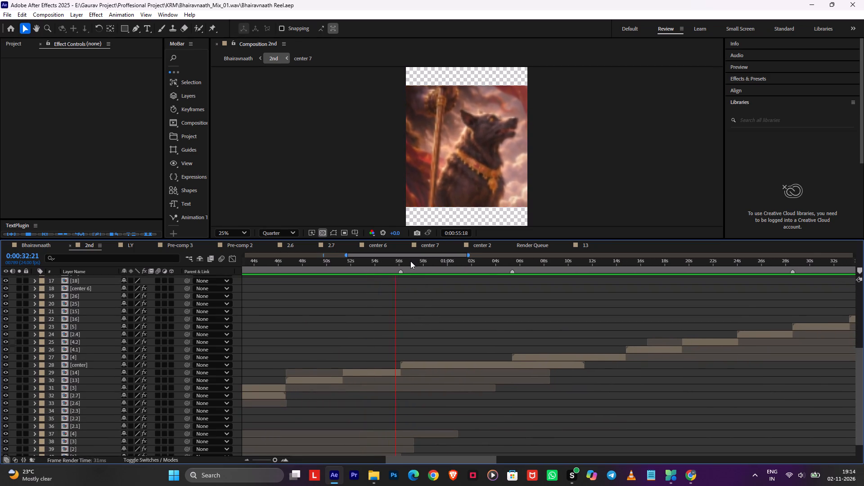
# Set the end of the 2nd composition's work area at 0:00:56:03, where the center layer starts.
pyautogui.moveTo(402, 262); pyautogui.dragTo(395, 267)
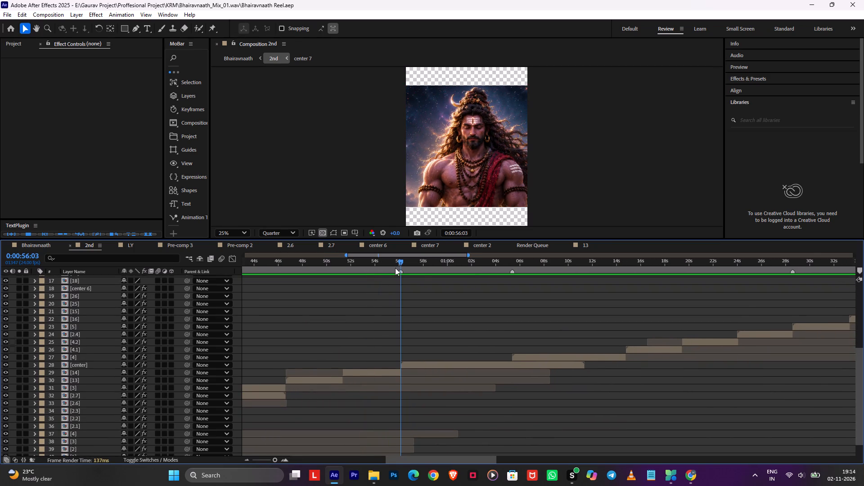
pyautogui.press('n')
# Set the start of the 2nd composition's work area at the 2.6 layer's in point, 0:00:32:21.
pyautogui.press('space')
pyautogui.press('space')
pyautogui.press('space')
pyautogui.press('space')
pyautogui.press('space')
pyautogui.press('space')
pyautogui.moveTo(360, 312); pyautogui.dragTo(474, 311)
pyautogui.moveTo(363, 266); pyautogui.dragTo(345, 270)
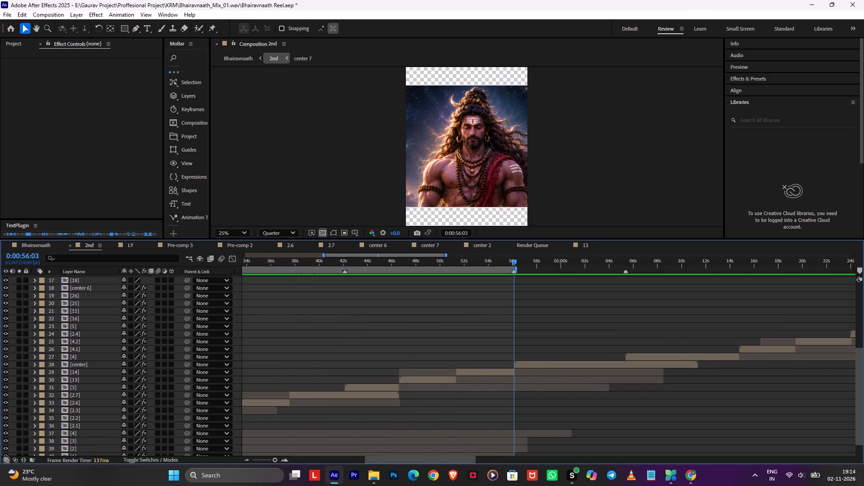
pyautogui.moveTo(345, 270); pyautogui.dragTo(335, 272)
pyautogui.moveTo(339, 258); pyautogui.dragTo(254, 275)
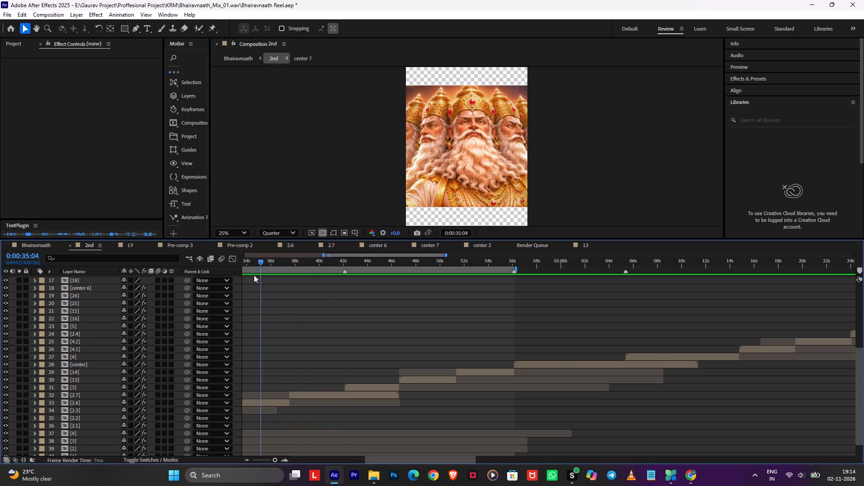
pyautogui.moveTo(254, 275); pyautogui.dragTo(238, 284)
pyautogui.press('space')
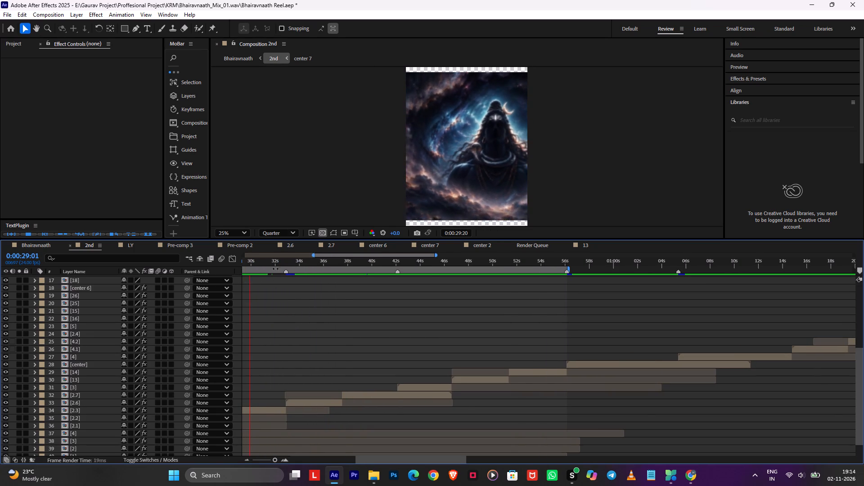
pyautogui.moveTo(277, 264); pyautogui.dragTo(338, 281)
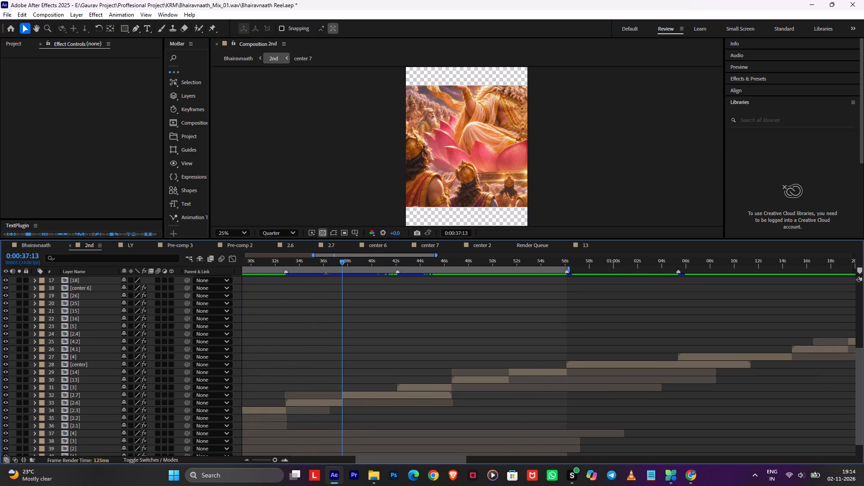
pyautogui.click(288, 402)
pyautogui.write('ib')
# Open the 2.6 composition from the 2nd timeline, set its size to 1080 × 1920 px and save the project.
pyautogui.click(303, 385)
pyautogui.click(310, 407)
pyautogui.doubleClick(310, 403)
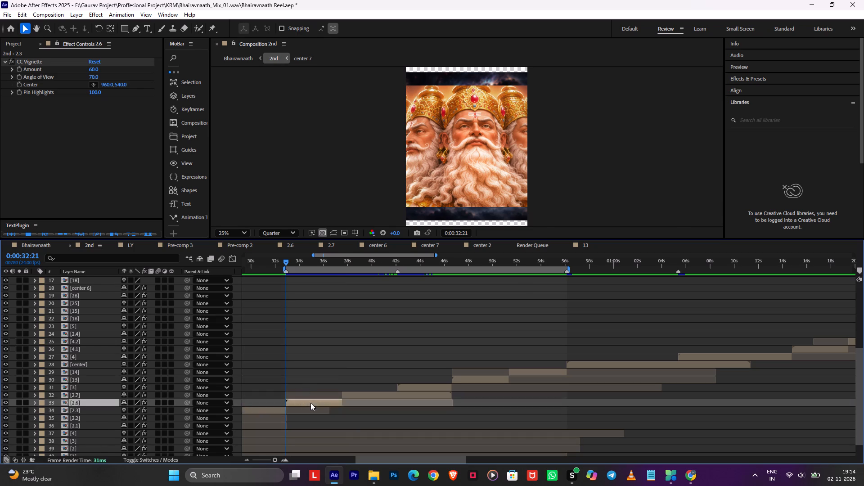
pyautogui.click(312, 385)
pyautogui.hotkey('ctrl', 'k')
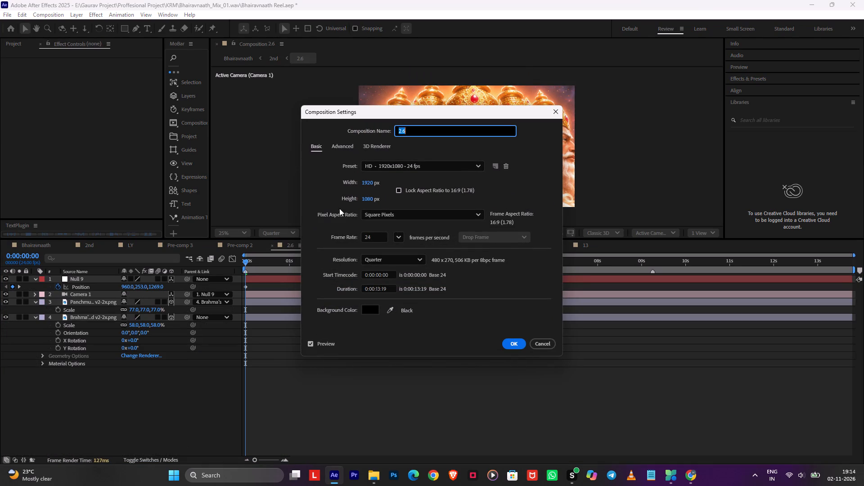
pyautogui.click(359, 177)
pyautogui.click(362, 180)
pyautogui.write('10')
pyautogui.press('8')
pyautogui.press('0')
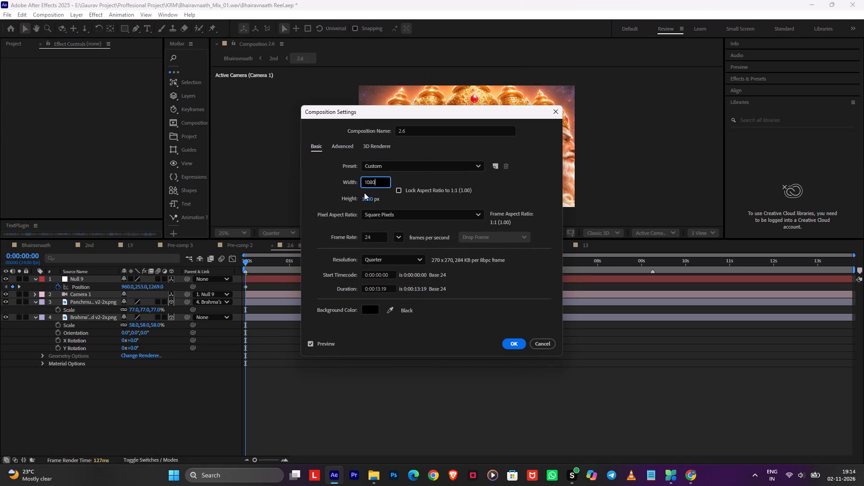
pyautogui.click(366, 193)
pyautogui.press('1')
pyautogui.write('92')
pyautogui.press('0')
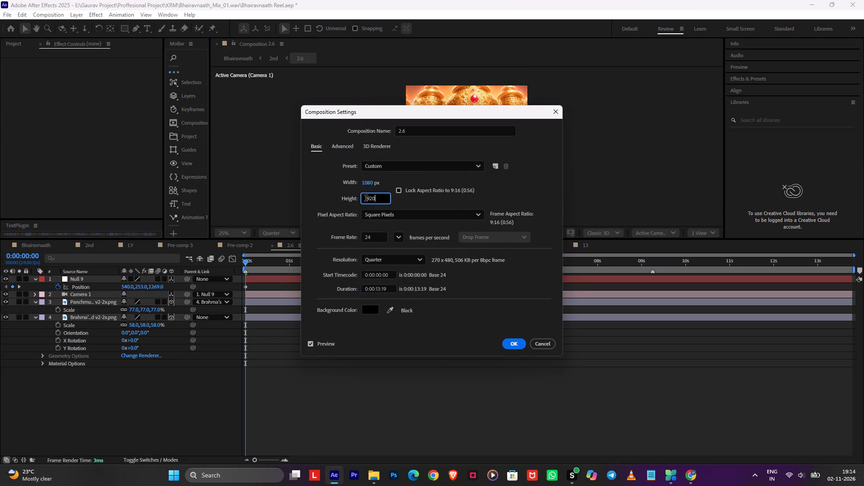
pyautogui.press('Return')
pyautogui.scroll(-1, 427, 162)
pyautogui.hotkey('ctrl', 's')
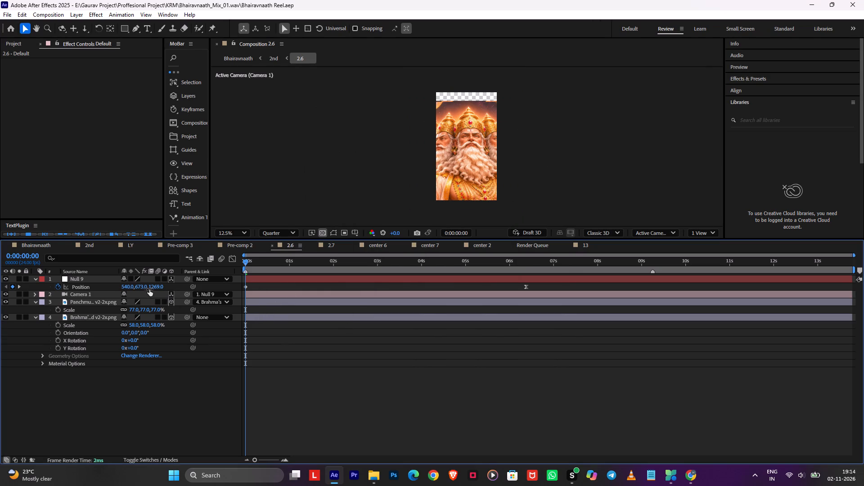
# Set Null 9's Y Position in composition 2.6 to 737 at the first keyframe, 0:00:00:00.
pyautogui.keyDown('ctrl'); pyautogui.moveTo(142, 286); pyautogui.dragTo(174, 283); pyautogui.keyUp('ctrl')
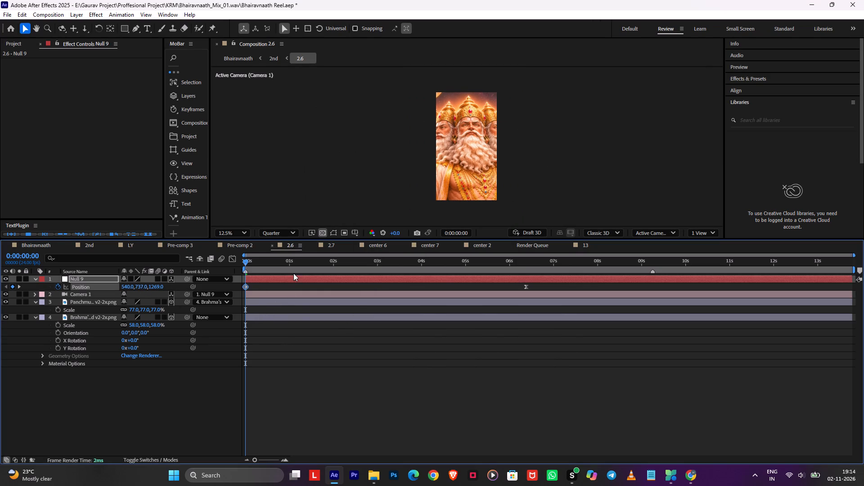
# Replace Null 9's second Position keyframe at 0:00:06:09 with an eased one whose Z value is 1112.
pyautogui.keyDown('ctrl'); pyautogui.moveTo(302, 268); pyautogui.dragTo(523, 288); pyautogui.keyUp('ctrl')
pyautogui.keyDown('ctrl'); pyautogui.click(529, 284); pyautogui.keyUp('ctrl')
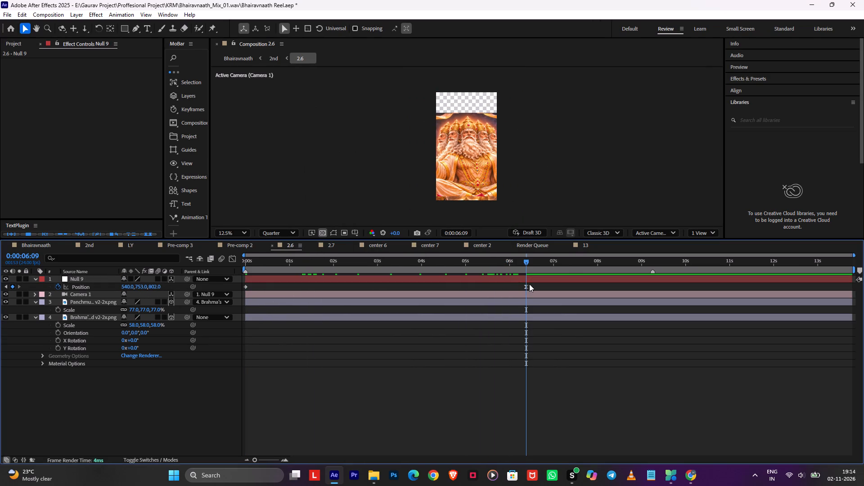
pyautogui.keyDown('ctrl'); pyautogui.click(526, 287); pyautogui.keyUp('ctrl')
pyautogui.hotkey('ctrl', 'Delete')
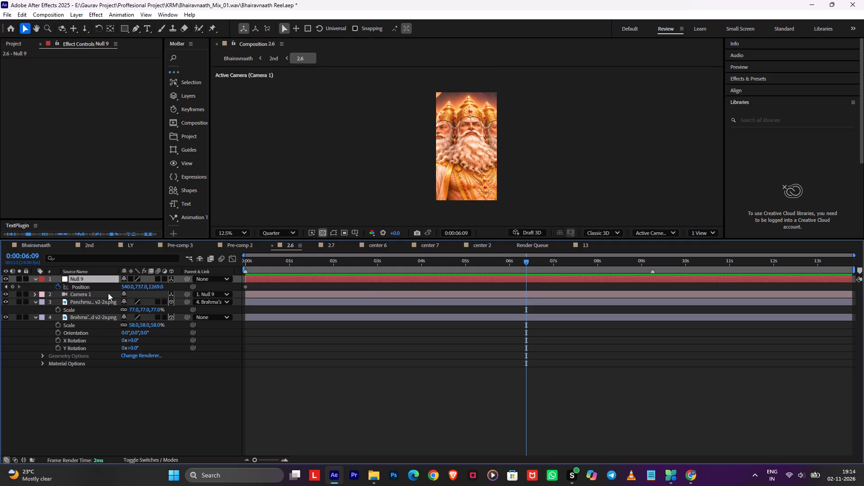
pyautogui.keyDown('ctrl'); pyautogui.moveTo(155, 286); pyautogui.dragTo(10, 286); pyautogui.keyUp('ctrl')
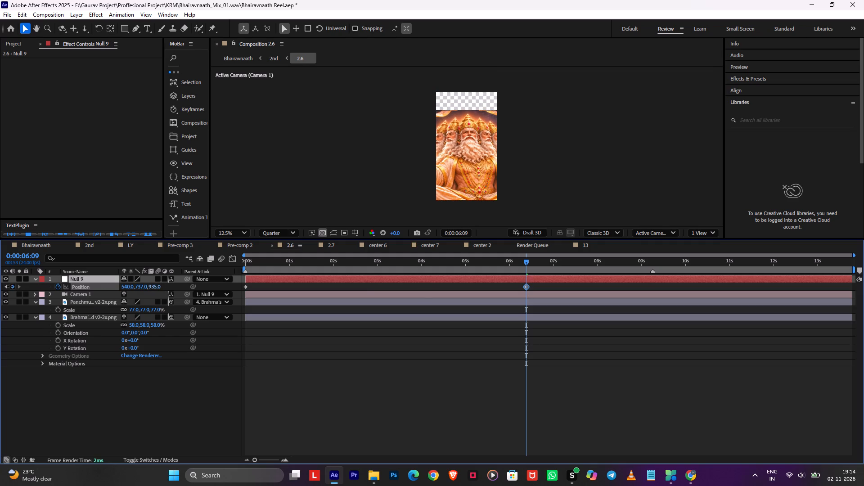
pyautogui.keyDown('ctrl'); pyautogui.moveTo(10, 286); pyautogui.dragTo(85, 287); pyautogui.keyUp('ctrl')
pyautogui.hotkey('ctrl', 'F9')
pyautogui.hotkey('ctrl', 'F9')
pyautogui.hotkey('ctrl', 'F9')
pyautogui.hotkey('ctrl', 'F9')
pyautogui.hotkey('ctrl', 'F9')
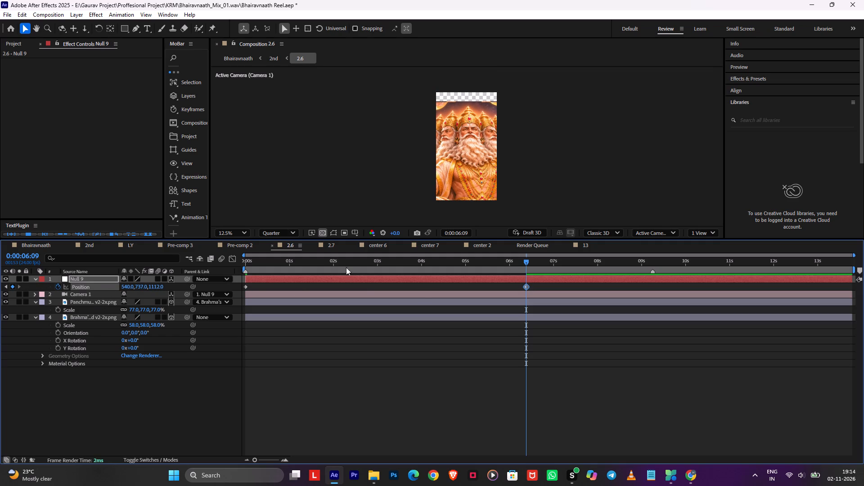
# Return to the 2nd composition and preview the reframed 2.6 shot from 0:00:32:21.
pyautogui.keyDown('ctrl'); pyautogui.moveTo(510, 270); pyautogui.dragTo(130, 286); pyautogui.keyUp('ctrl')
pyautogui.hotkey('ctrl', 'Tab')
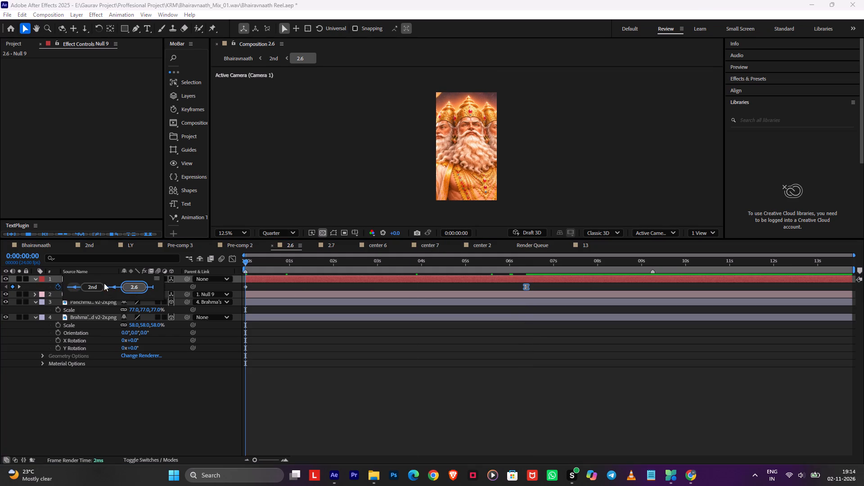
pyautogui.keyDown('ctrl'); pyautogui.click(80, 283); pyautogui.keyUp('ctrl')
pyautogui.keyDown('ctrl'); pyautogui.click(135, 286); pyautogui.keyUp('ctrl')
pyautogui.hotkey('ctrl', 'space')
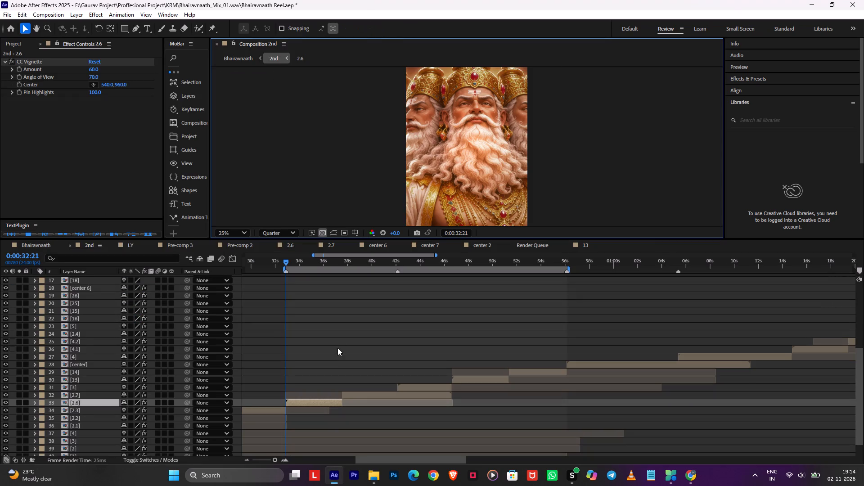
pyautogui.keyDown('ctrl'); pyautogui.scroll(1, 286, 333); pyautogui.keyUp('ctrl')
pyautogui.hotkey('ctrl', 'space')
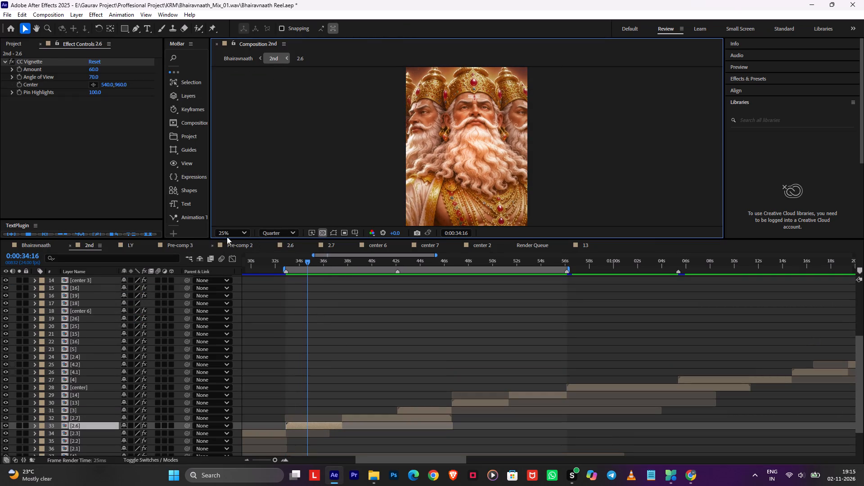
# Remove the CC Vignette effect from the 2.6 layer and apply a fresh CC Vignette in its place.
pyautogui.keyDown('ctrl'); pyautogui.click(27, 62); pyautogui.keyUp('ctrl')
pyautogui.hotkey('ctrl', 'Delete')
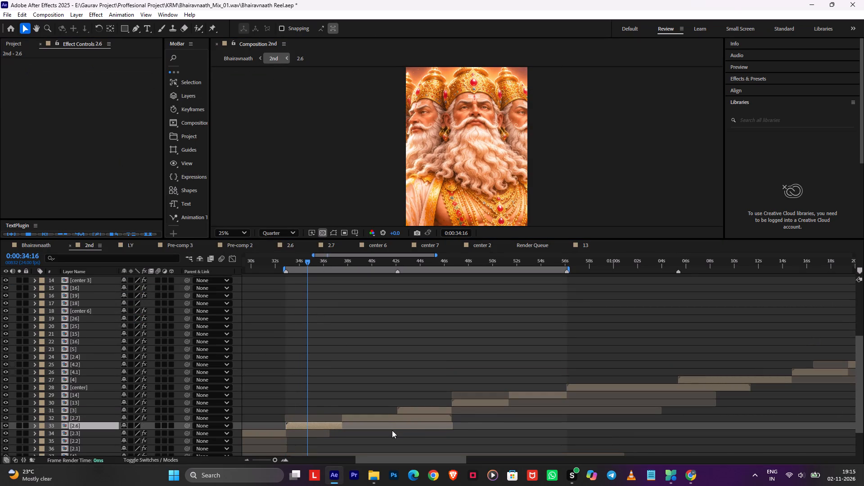
pyautogui.hotkey('ctrl', 'space')
pyautogui.press('c')
pyautogui.press('c')
pyautogui.press('space')
pyautogui.press('v')
pyautogui.press('i')
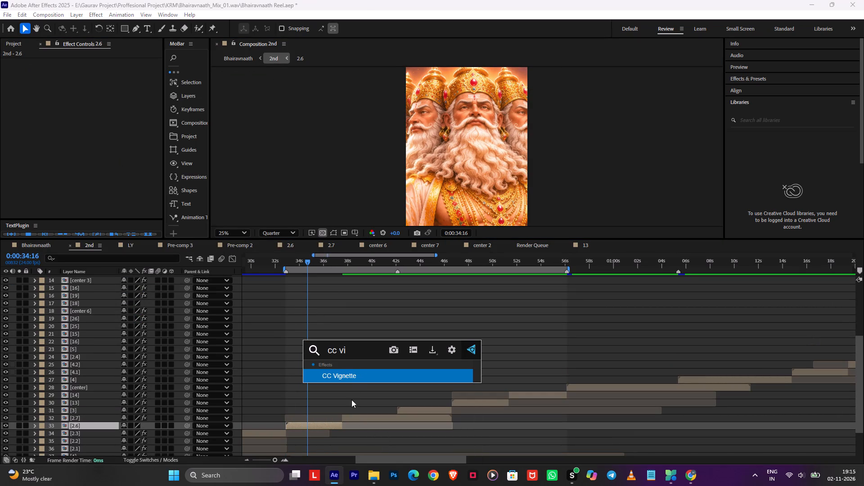
pyautogui.click(350, 379)
# Set the vignette's Pin Highlights to 100, Angle of View to 54.7 and Amount to 48, and save the project.
pyautogui.moveTo(91, 94); pyautogui.dragTo(242, 100)
pyautogui.moveTo(98, 76); pyautogui.dragTo(139, 73)
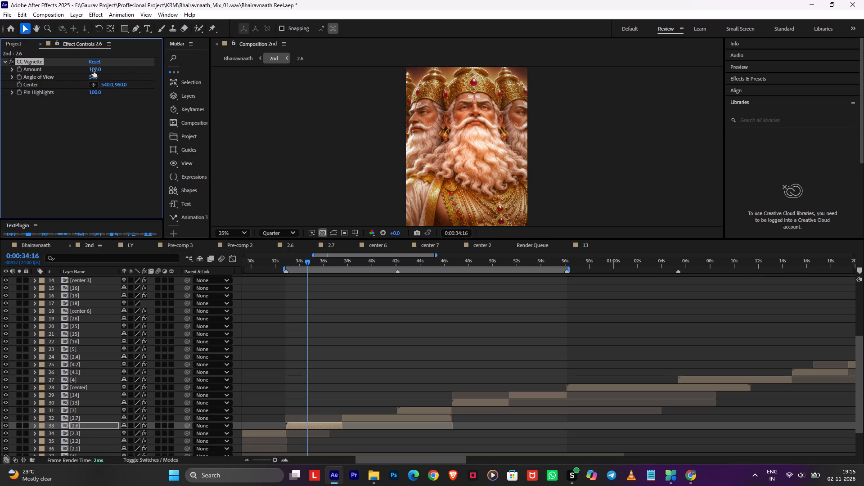
pyautogui.moveTo(94, 70); pyautogui.dragTo(73, 73)
pyautogui.scroll(1, 499, 185)
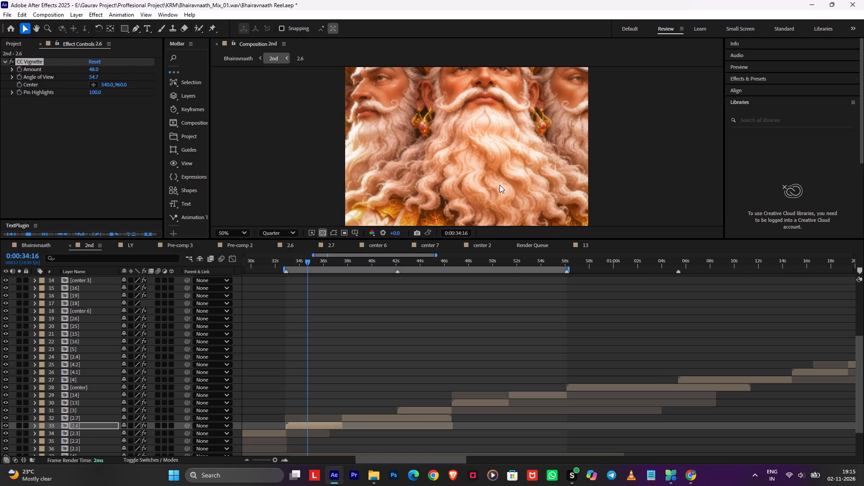
pyautogui.hotkey('ctrl', 's')
pyautogui.scroll(-1, 499, 185)
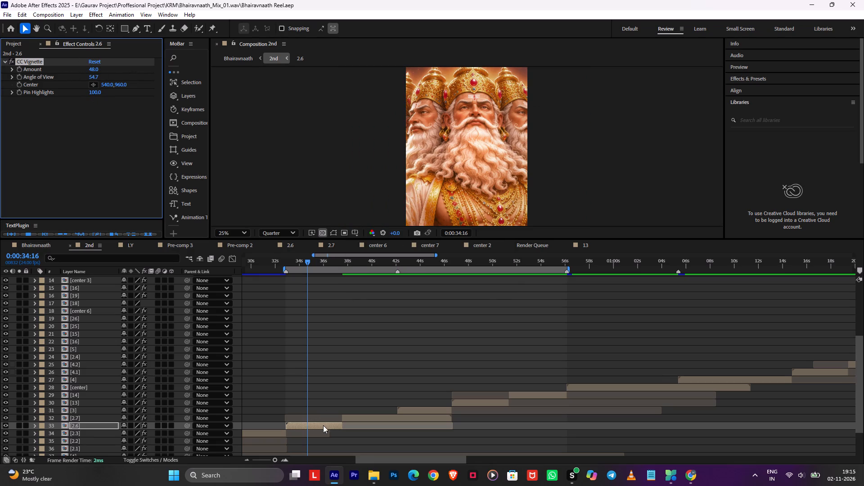
# Reopen composition 2.6 and move Null 9's second Position keyframe earlier, to about 5.6 seconds.
pyautogui.moveTo(349, 264); pyautogui.dragTo(354, 267)
pyautogui.click(361, 427)
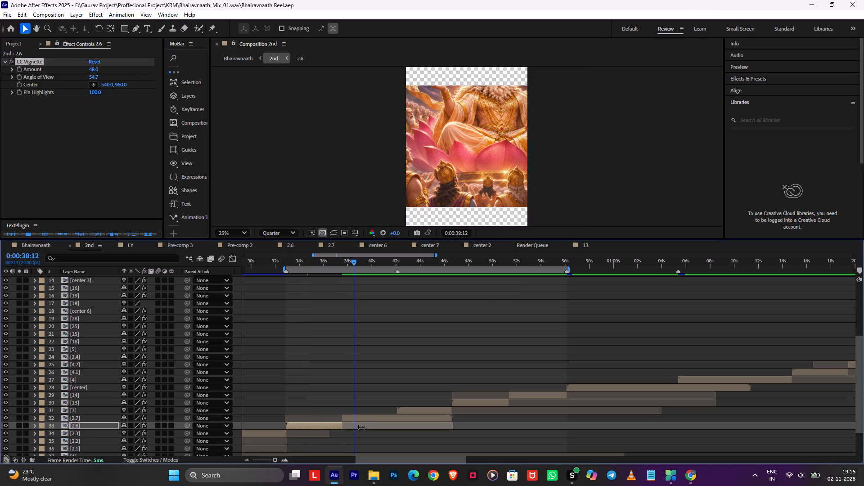
pyautogui.doubleClick(362, 423)
pyautogui.moveTo(524, 286); pyautogui.dragTo(495, 287)
# Increase Null 9's Z Position at the first keyframe, return to the 2nd composition and save the project.
pyautogui.moveTo(268, 262); pyautogui.dragTo(195, 276)
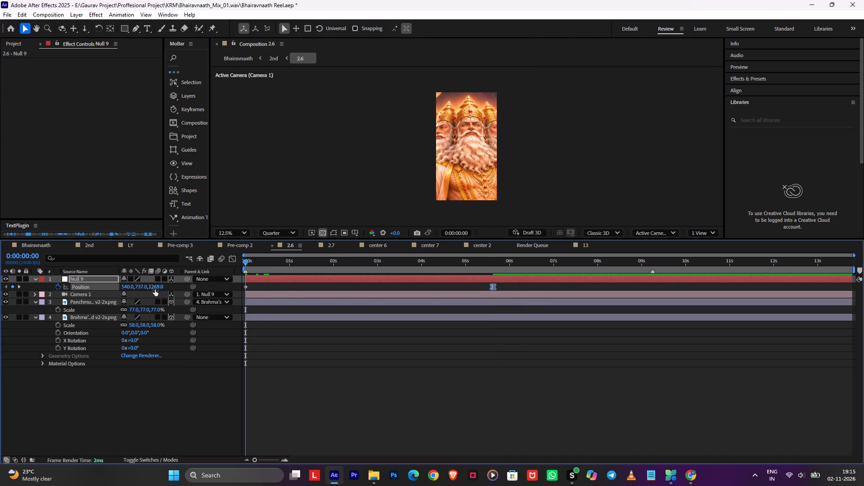
pyautogui.moveTo(155, 289); pyautogui.dragTo(201, 289)
pyautogui.moveTo(406, 262); pyautogui.dragTo(475, 274)
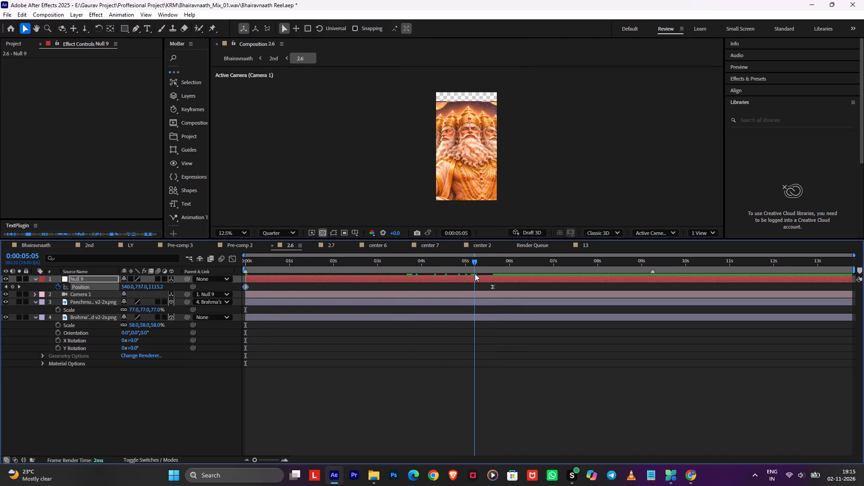
pyautogui.moveTo(475, 274); pyautogui.dragTo(477, 274)
pyautogui.press('Tab')
pyautogui.click(398, 274)
pyautogui.hotkey('ctrl', 's')
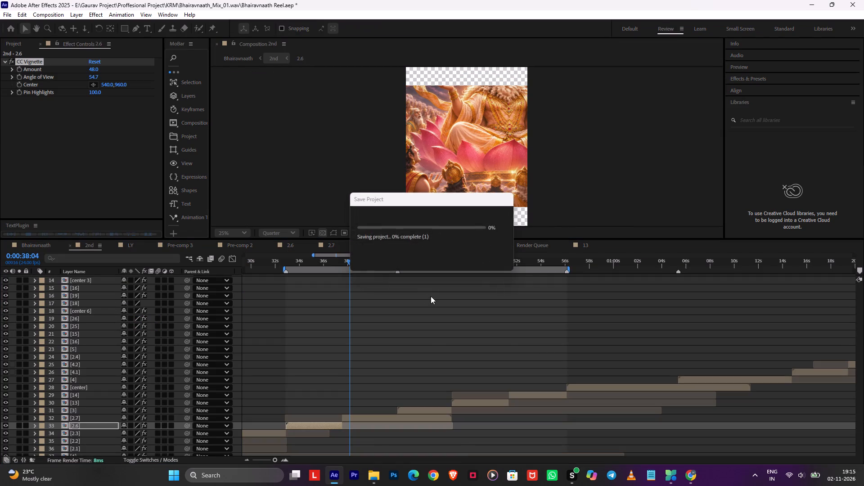
# Preview the 2.6 shot in the 2nd composition from 0:00:34:21 up to where the 2.7 layer takes over.
pyautogui.click(334, 268)
pyautogui.moveTo(334, 262); pyautogui.dragTo(310, 267)
pyautogui.press('space')
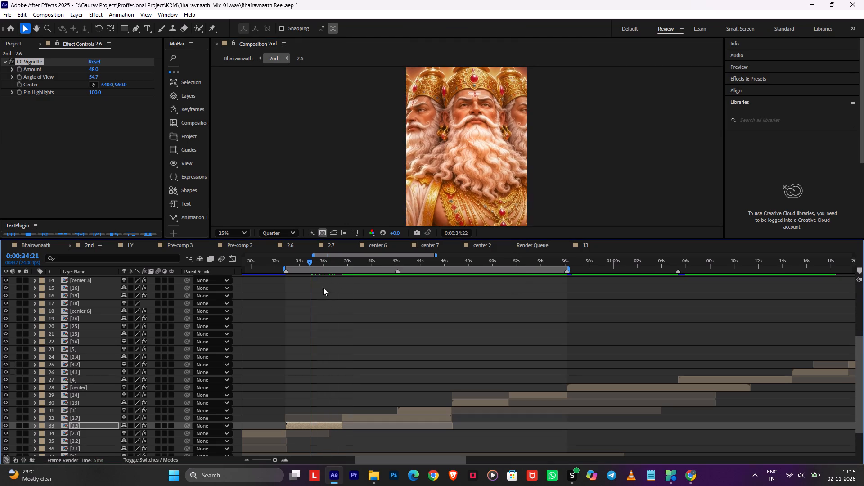
pyautogui.hotkey('ctrl', 's')
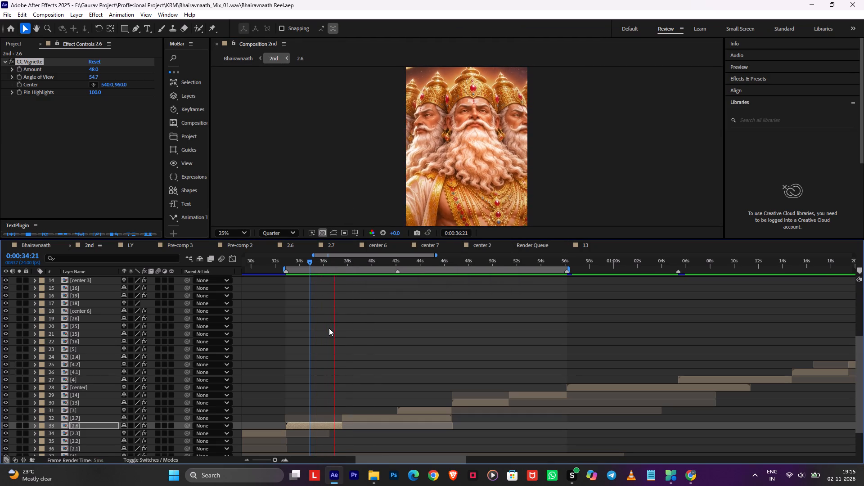
pyautogui.moveTo(342, 259); pyautogui.dragTo(337, 262)
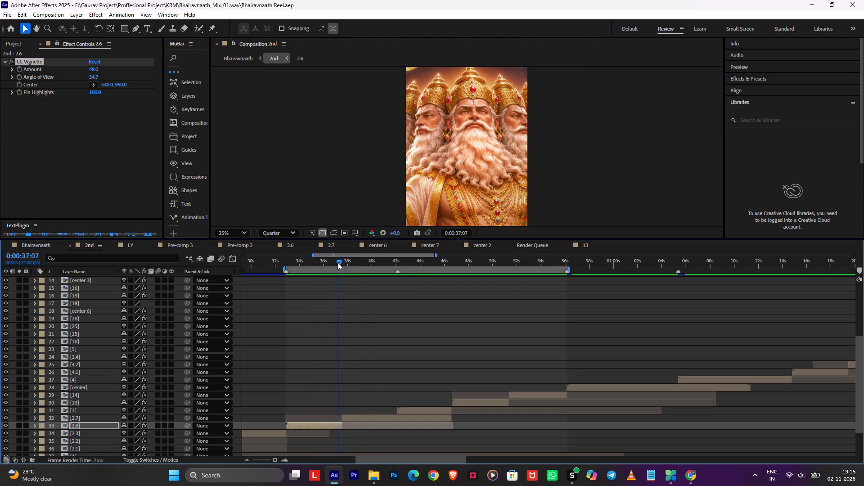
pyautogui.moveTo(337, 262); pyautogui.dragTo(334, 265)
# Open the 2.7 composition from the 2nd timeline and set its size to 1080 × 1920 px.
pyautogui.keyDown('alt'); pyautogui.scroll(2, 325, 346); pyautogui.keyUp('alt')
pyautogui.doubleClick(399, 416)
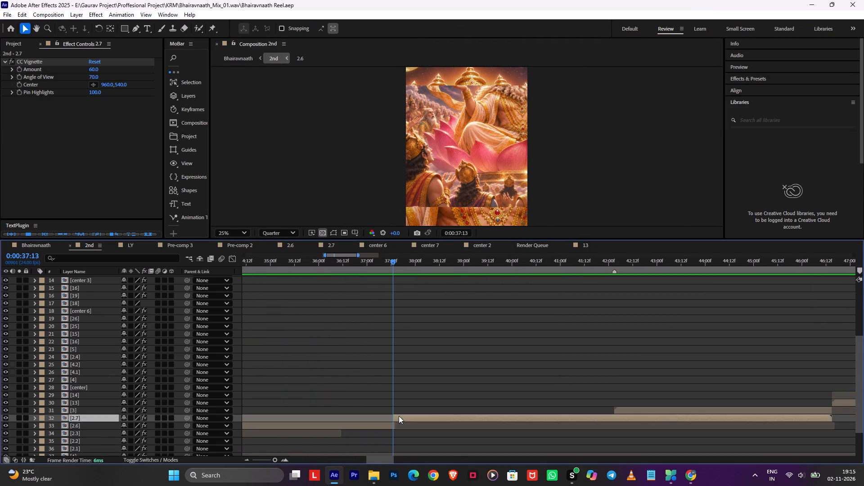
pyautogui.hotkey('ctrl', 'k')
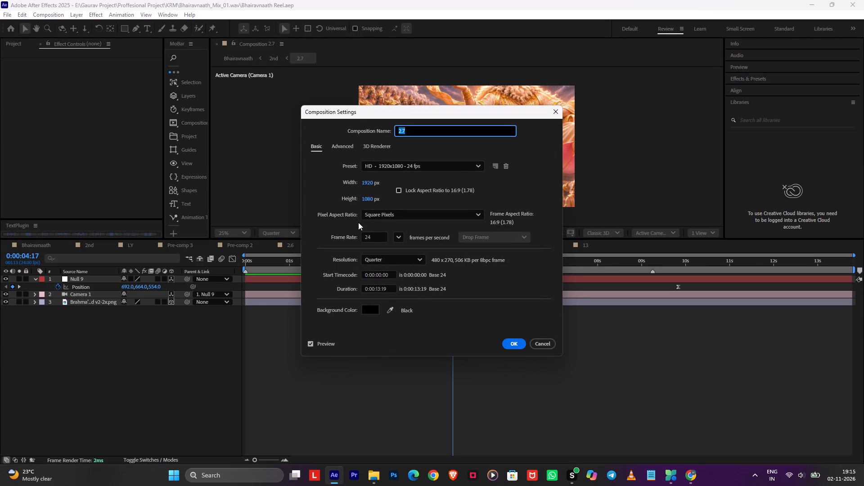
pyautogui.click(365, 194)
pyautogui.press('1')
pyautogui.press('9')
pyautogui.write('20')
pyautogui.click(365, 182)
pyautogui.press('1')
pyautogui.press('0')
pyautogui.press('8')
pyautogui.press('0')
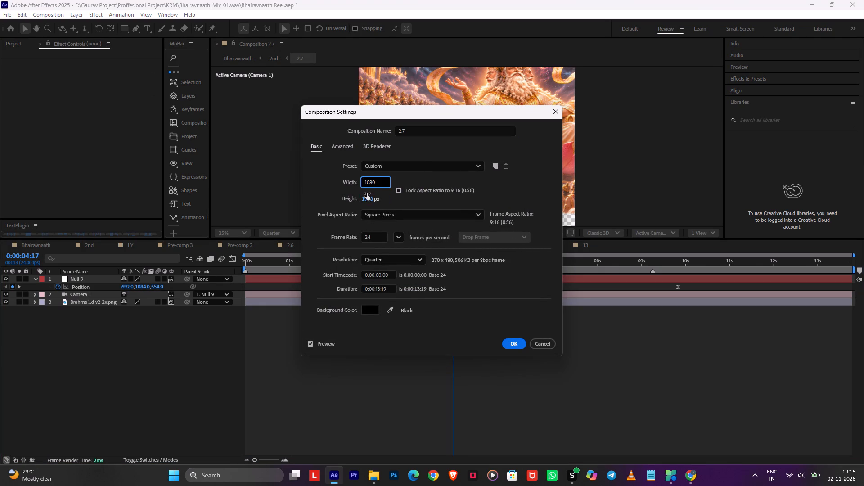
pyautogui.press('Return')
pyautogui.scroll(-1, 536, 195)
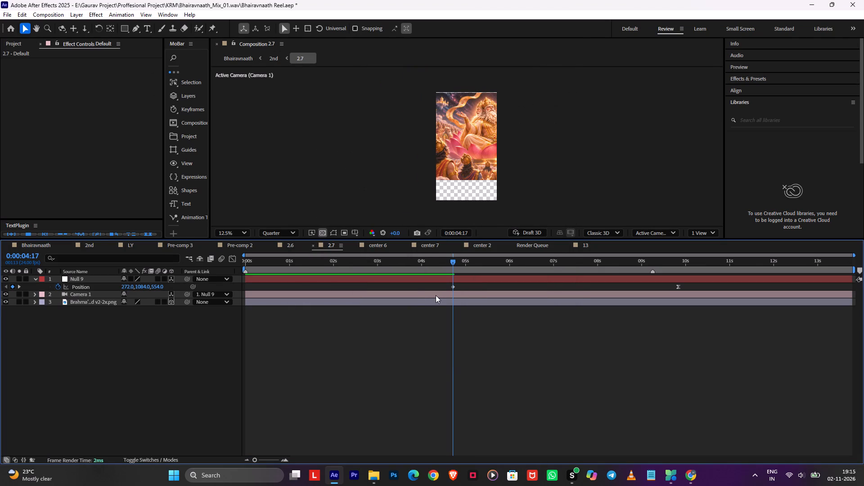
# Scale the Brahma's Celestial Court image layer in composition 2.7 to 94%.
pyautogui.click(426, 300)
pyautogui.press('x')
pyautogui.press('s')
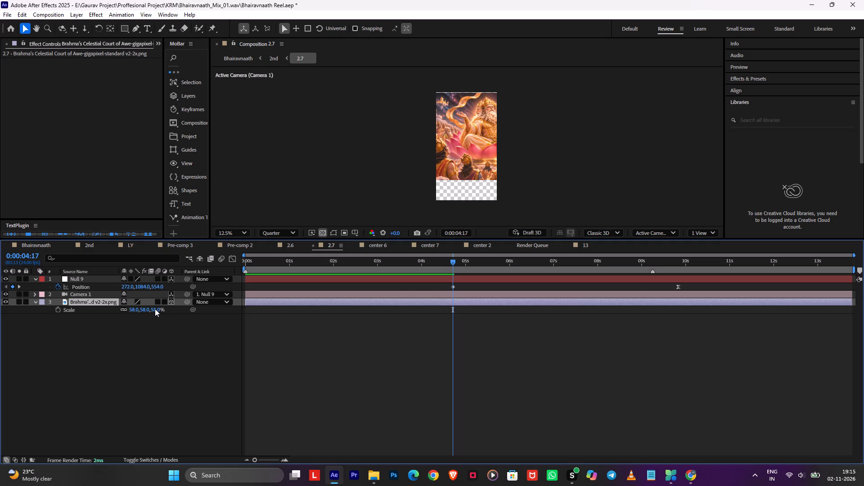
pyautogui.moveTo(155, 309); pyautogui.dragTo(175, 312)
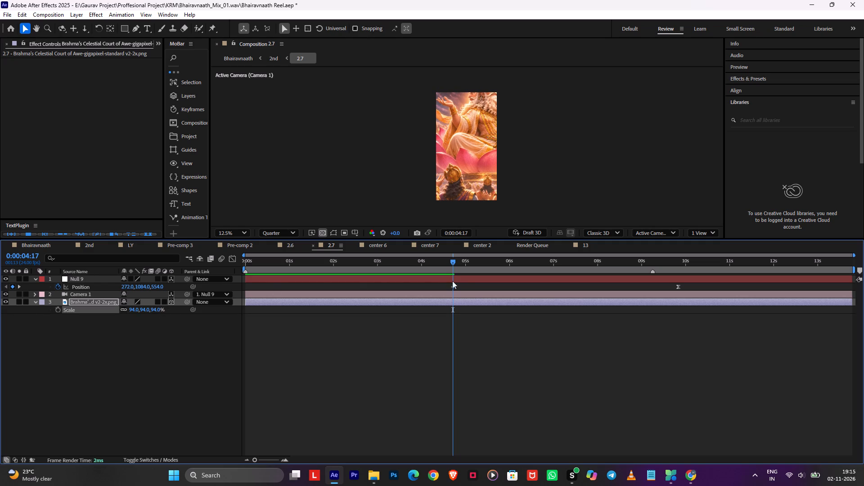
# Set Null 9's X Position in composition 2.7 to -622 at the 0:00:04:17 keyframe, framing the crowd in the image.
pyautogui.moveTo(123, 288); pyautogui.dragTo(0, 291)
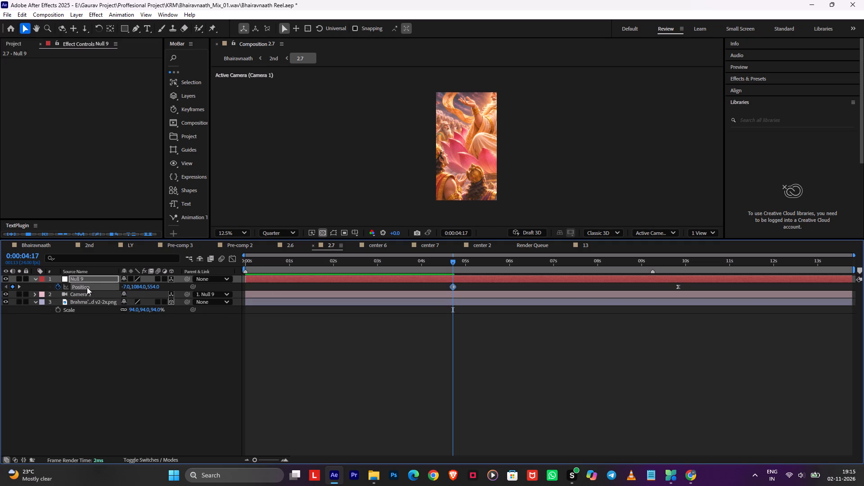
pyautogui.moveTo(128, 285); pyautogui.dragTo(0, 290)
pyautogui.moveTo(128, 284); pyautogui.dragTo(0, 291)
pyautogui.moveTo(122, 288); pyautogui.dragTo(68, 288)
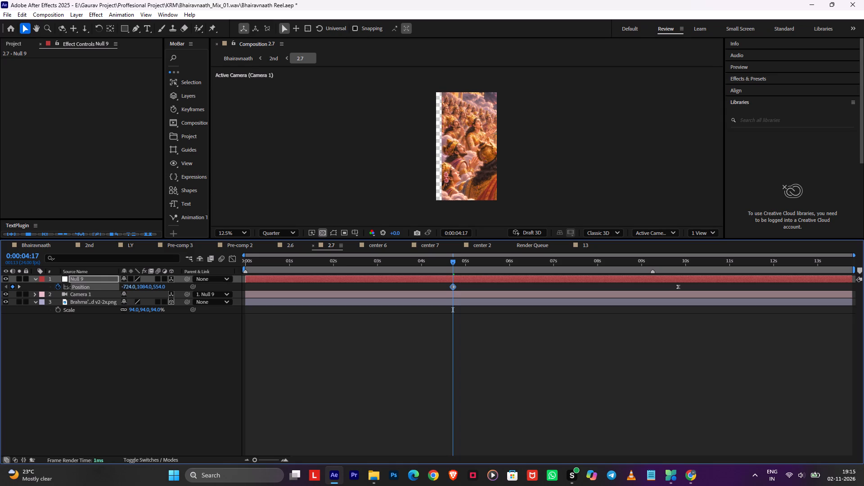
pyautogui.moveTo(68, 288); pyautogui.dragTo(113, 287)
# Delete Null 9's second Position keyframe in composition 2.7, at 0:00:09:20.
pyautogui.click(679, 290)
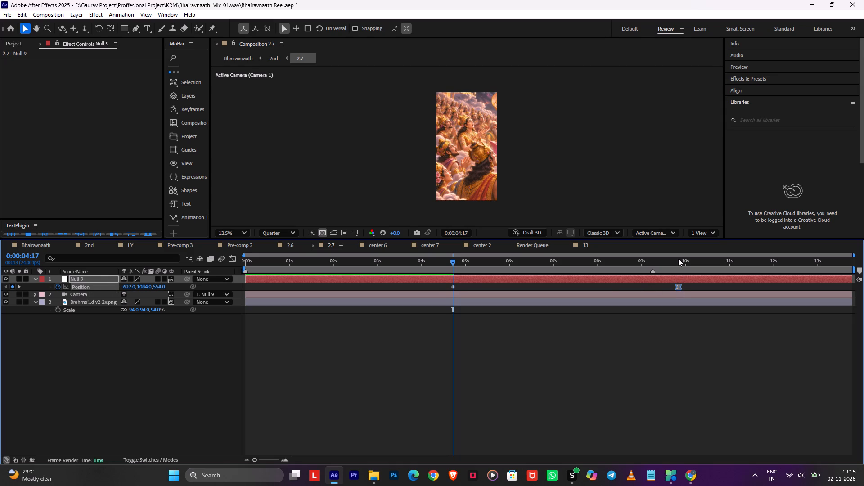
pyautogui.click(678, 258)
pyautogui.press('Delete')
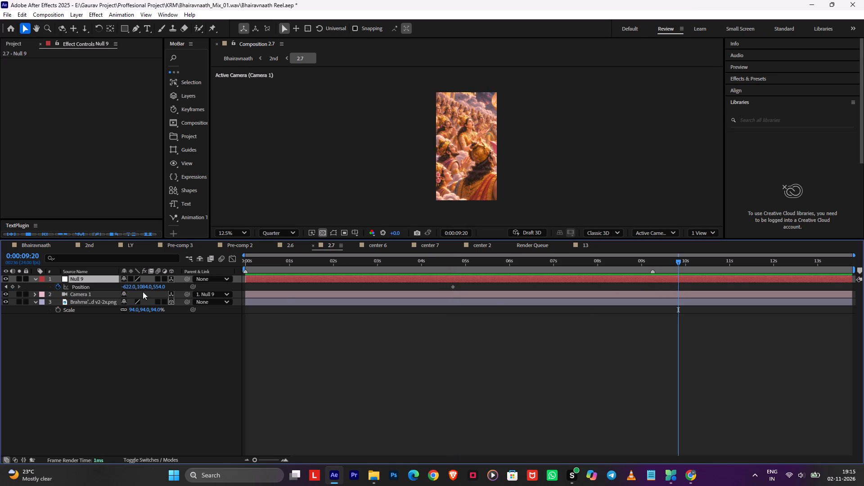
# Set Null 9's X Position in composition 2.7 to 1672 at 0:00:09:20 and apply Easy Ease to that keyframe.
pyautogui.moveTo(130, 287); pyautogui.dragTo(863, 299)
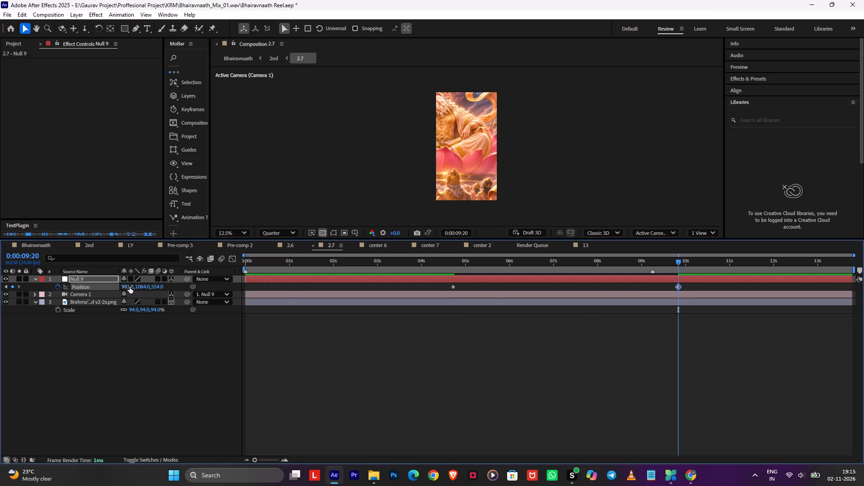
pyautogui.moveTo(126, 284); pyautogui.dragTo(553, 274)
pyautogui.moveTo(124, 286); pyautogui.dragTo(120, 285)
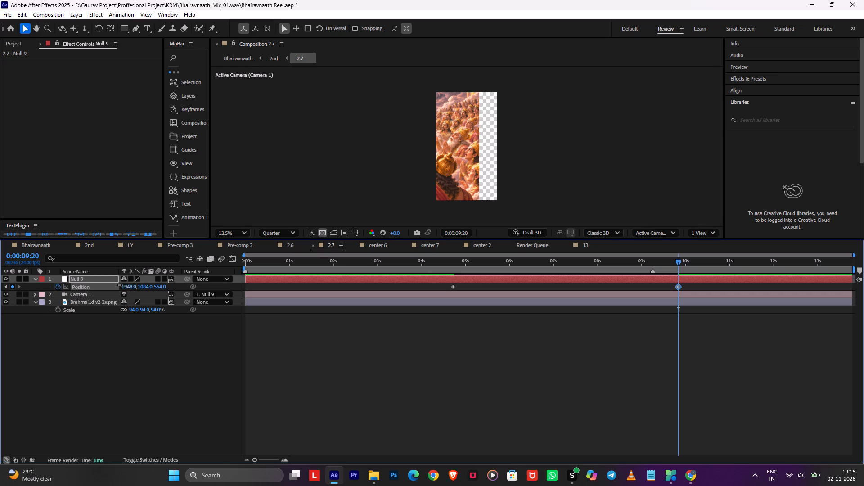
pyautogui.moveTo(120, 285); pyautogui.dragTo(0, 288)
pyautogui.press('F9')
pyautogui.click(650, 325)
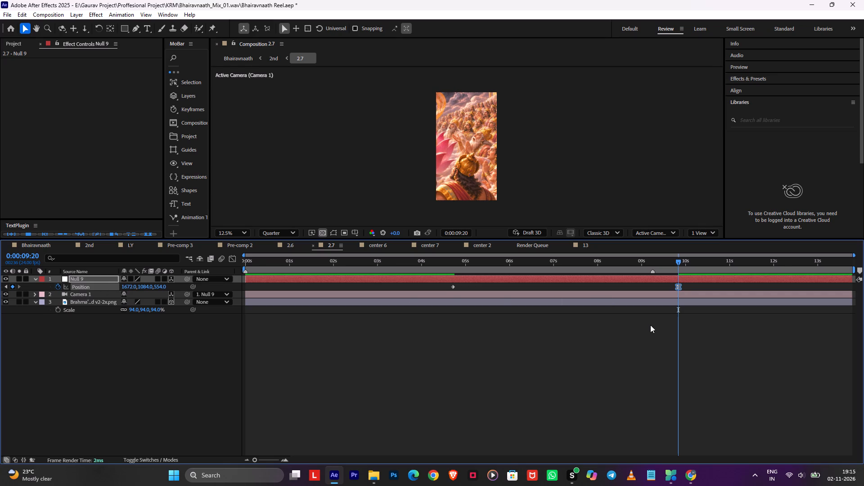
# Return to the 2nd composition, preview the 2.7 shot from 0:00:37:07 and save the project.
pyautogui.press('Tab')
pyautogui.click(552, 328)
pyautogui.moveTo(576, 261); pyautogui.dragTo(445, 278)
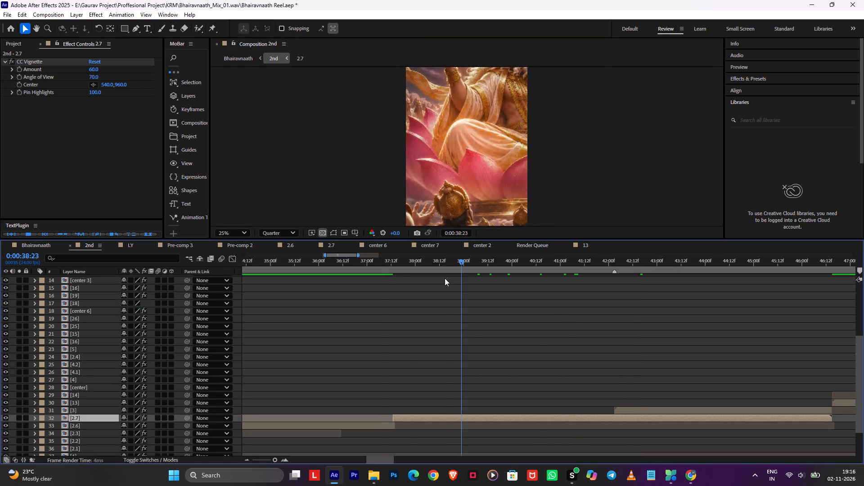
pyautogui.moveTo(445, 278); pyautogui.dragTo(381, 284)
pyautogui.press('space')
pyautogui.hotkey('ctrl', 's')
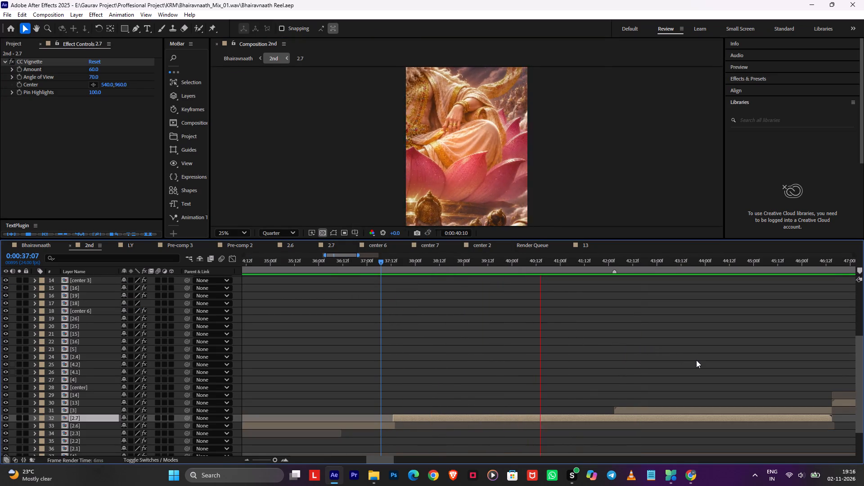
pyautogui.press('space')
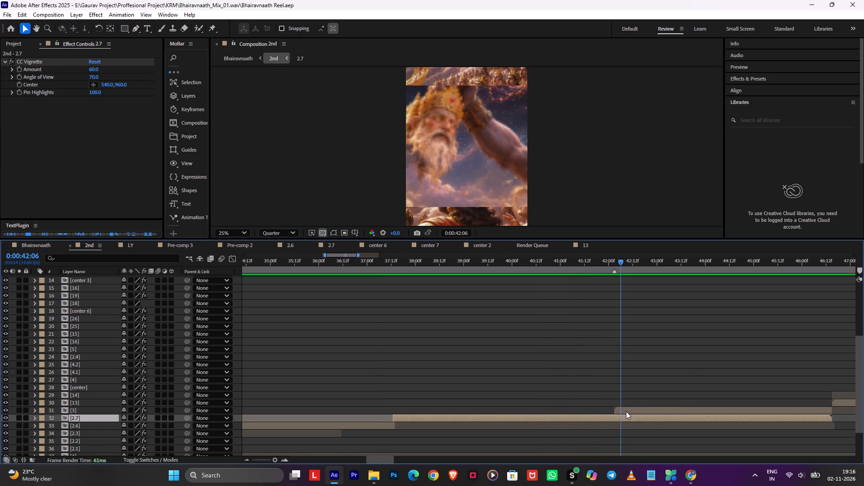
# In composition 2.7, move Null 9's second Position keyframe later, to about 0:00:12, slowing the camera pan.
pyautogui.doubleClick(618, 414)
pyautogui.doubleClick(624, 417)
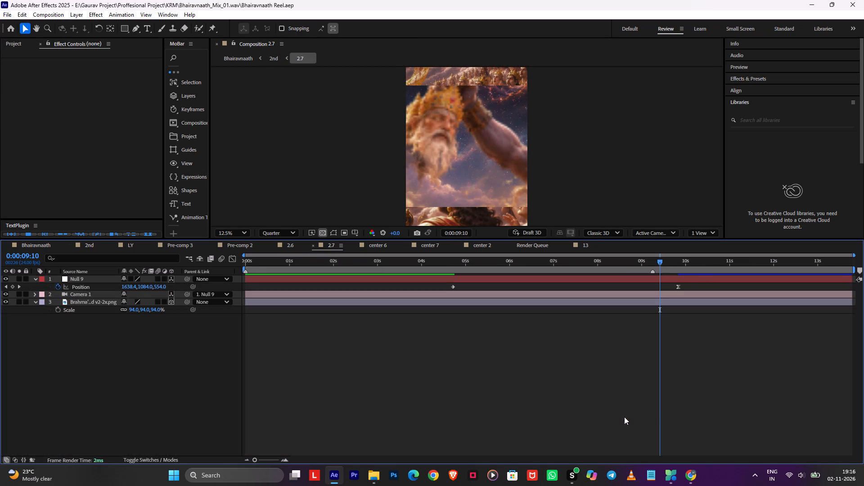
pyautogui.moveTo(676, 285); pyautogui.dragTo(692, 288)
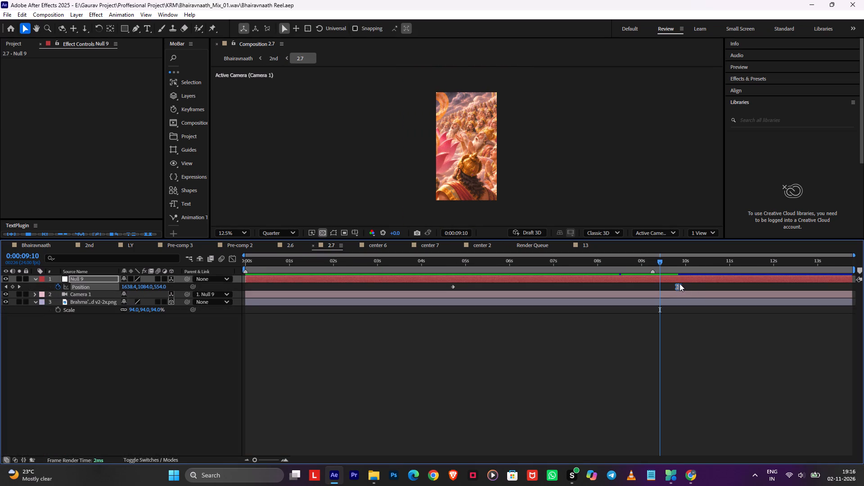
pyautogui.moveTo(677, 284); pyautogui.dragTo(782, 296)
# Return to the 2nd composition, preview the 2.7 shot from 0:00:37:11 and save the project.
pyautogui.press('Tab')
pyautogui.click(694, 295)
pyautogui.moveTo(558, 261); pyautogui.dragTo(558, 261)
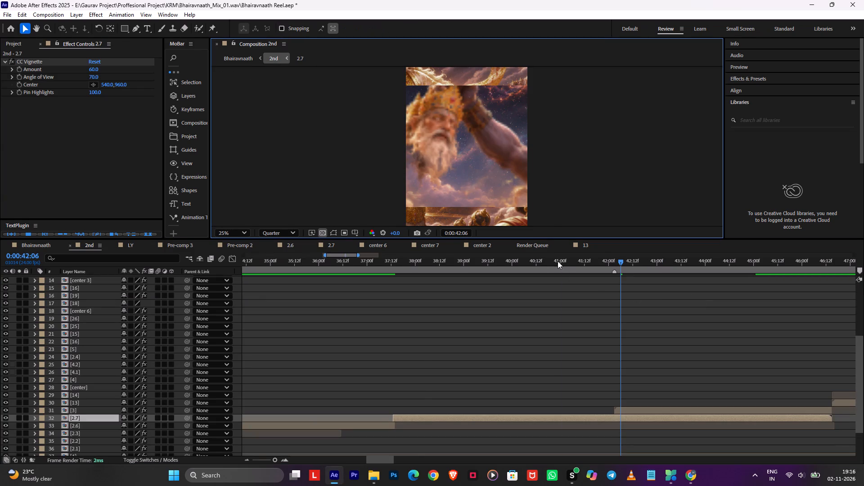
pyautogui.moveTo(558, 261); pyautogui.dragTo(386, 310)
pyautogui.press('space')
pyautogui.hotkey('ctrl', 's')
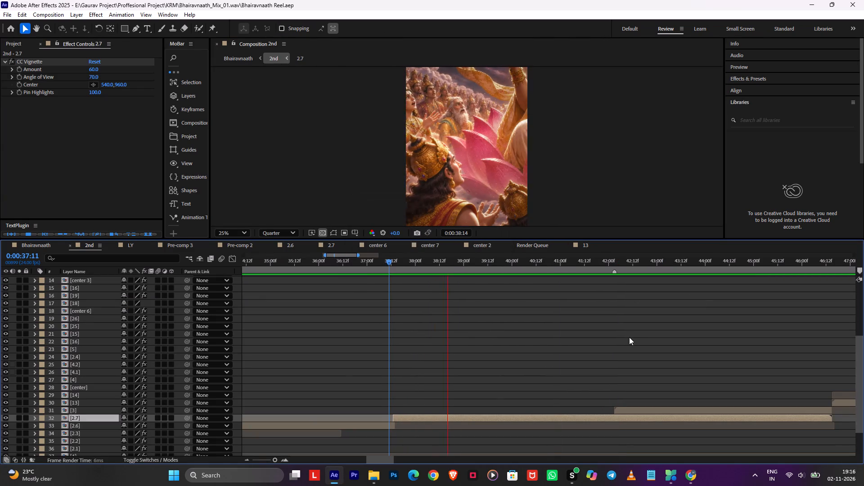
pyautogui.moveTo(630, 337); pyautogui.dragTo(433, 328, button='middle')
pyautogui.press('space')
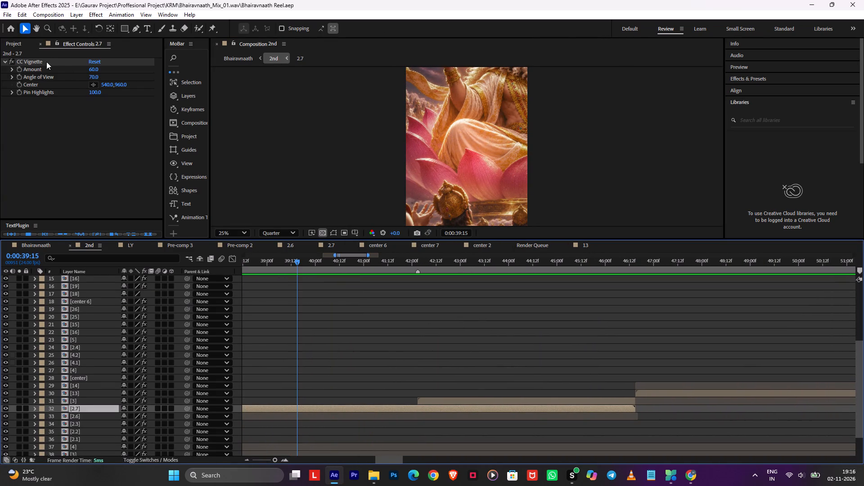
# Replace the CC Vignette on layer 2.7 with the CC Vignette copied from layer 2.6.
pyautogui.click(39, 61)
pyautogui.press('Delete')
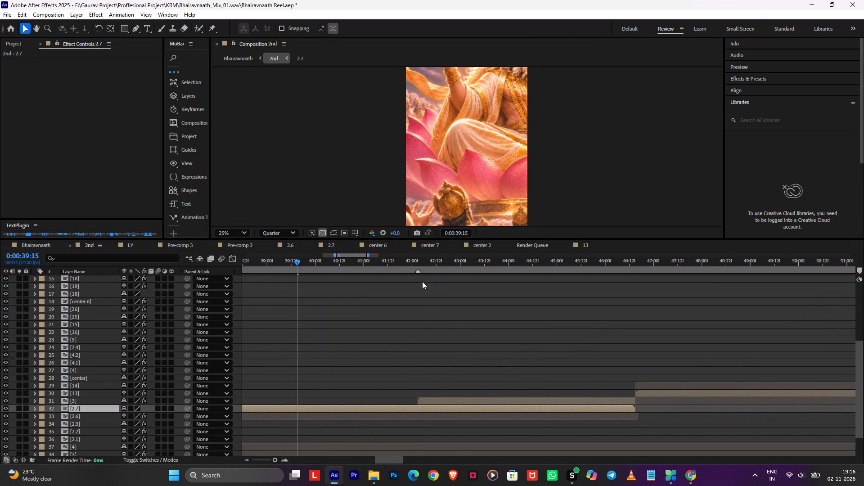
pyautogui.keyDown('alt'); pyautogui.scroll(-2, 430, 302); pyautogui.keyUp('alt')
pyautogui.click(352, 415)
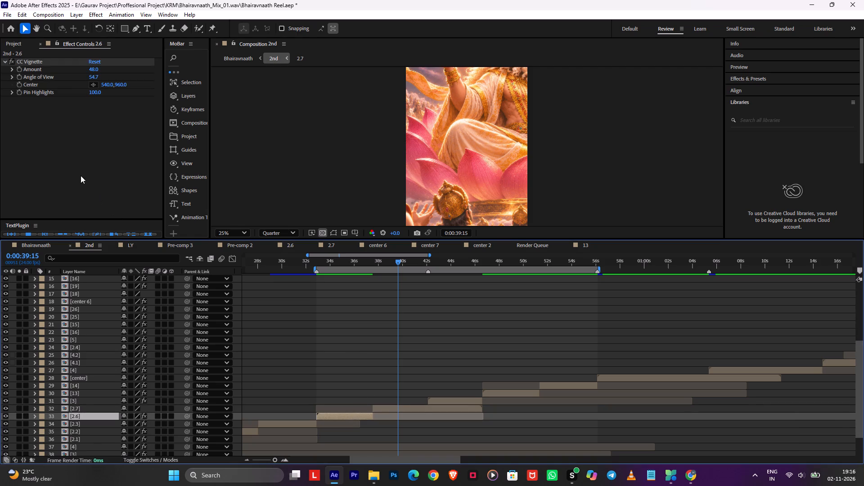
pyautogui.click(84, 157)
pyautogui.hotkey('ctrl', 'a')
pyautogui.hotkey('ctrl', 'c')
pyautogui.click(398, 407)
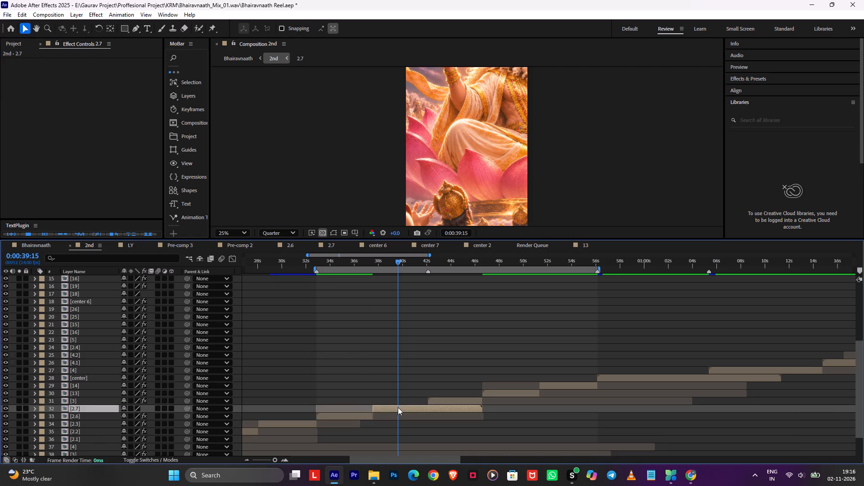
pyautogui.hotkey('ctrl', 'v')
# Preview the 2nd composition from 0:00:39:15 through to the start of shot 3 and save the project.
pyautogui.click(405, 367)
pyautogui.press('space')
pyautogui.keyDown('alt'); pyautogui.scroll(1, 381, 292); pyautogui.keyUp('alt')
pyautogui.hotkey('ctrl', 's')
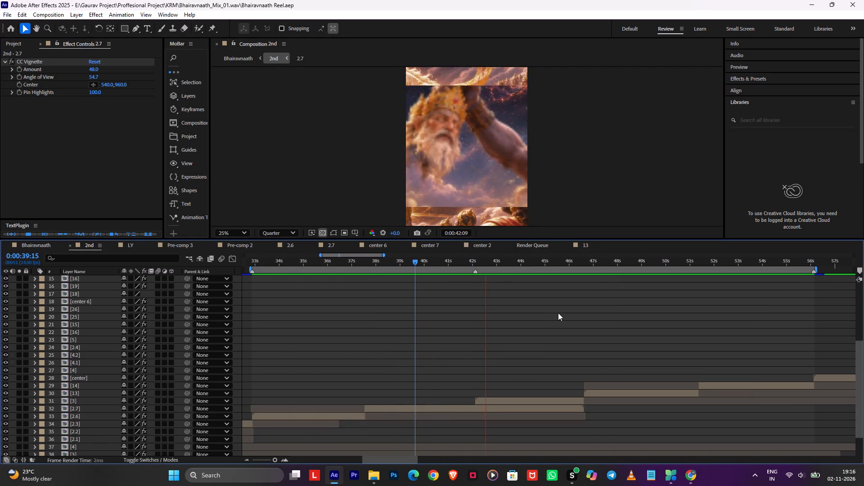
pyautogui.press('space')
# Open composition 3 from the 2nd timeline and set its size to 1080 × 1920 px.
pyautogui.doubleClick(487, 403)
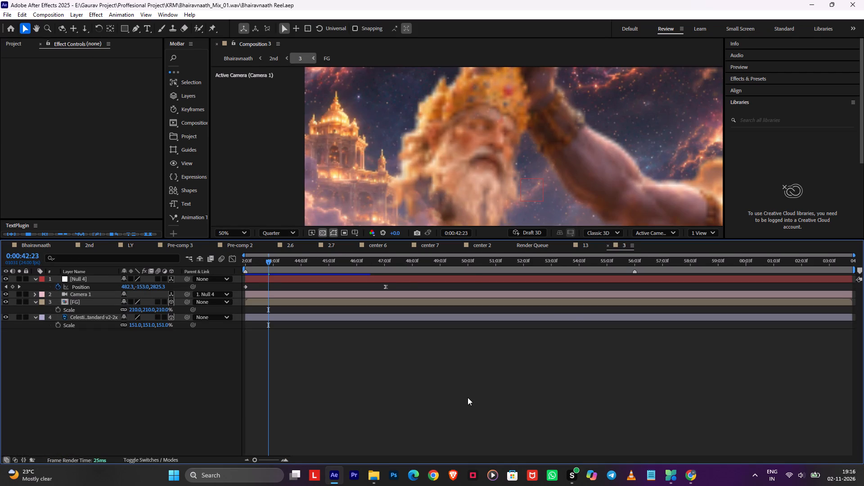
pyautogui.hotkey('ctrl', 'k')
pyautogui.click(364, 184)
pyautogui.write('108')
pyautogui.press('0')
pyautogui.click(369, 191)
pyautogui.click(368, 196)
pyautogui.write('19')
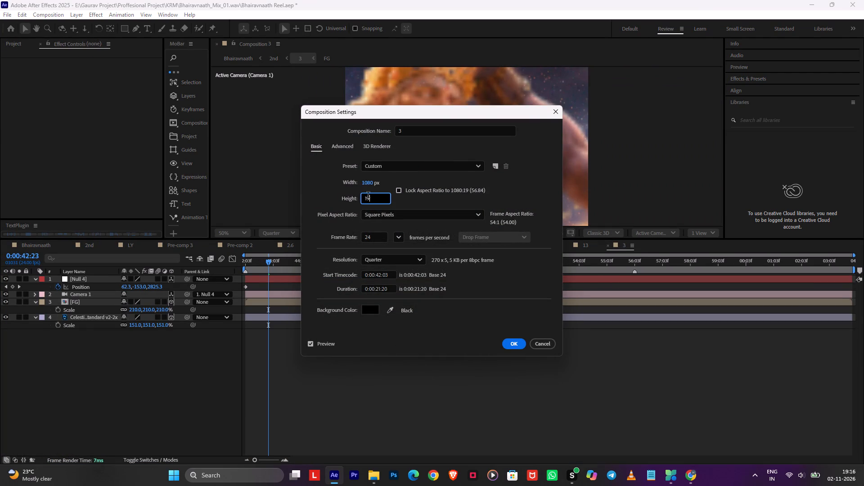
pyautogui.write('20')
pyautogui.click(505, 345)
# Go up through the 2nd composition to the main Bhairavnaath composition.
pyautogui.press('Tab')
pyautogui.click(396, 352)
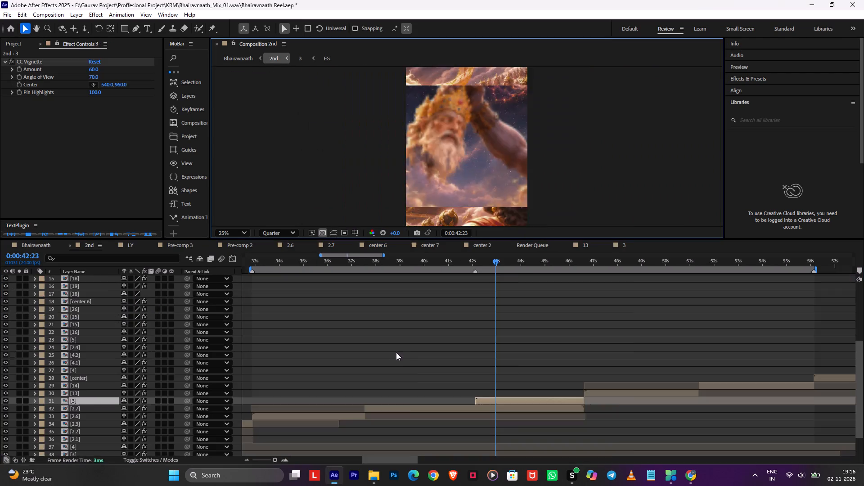
pyautogui.press('Tab')
pyautogui.click(353, 352)
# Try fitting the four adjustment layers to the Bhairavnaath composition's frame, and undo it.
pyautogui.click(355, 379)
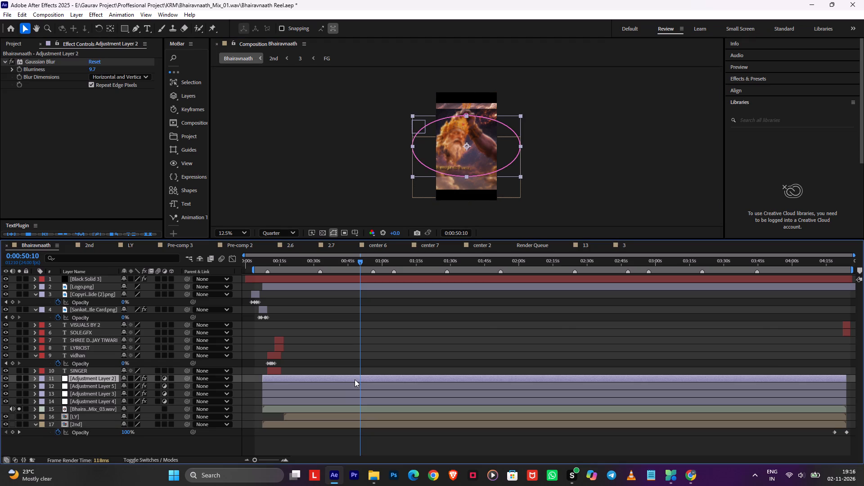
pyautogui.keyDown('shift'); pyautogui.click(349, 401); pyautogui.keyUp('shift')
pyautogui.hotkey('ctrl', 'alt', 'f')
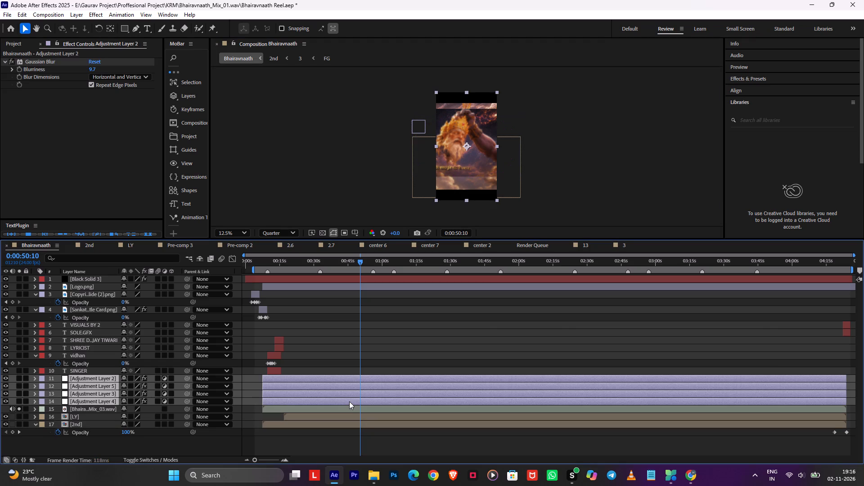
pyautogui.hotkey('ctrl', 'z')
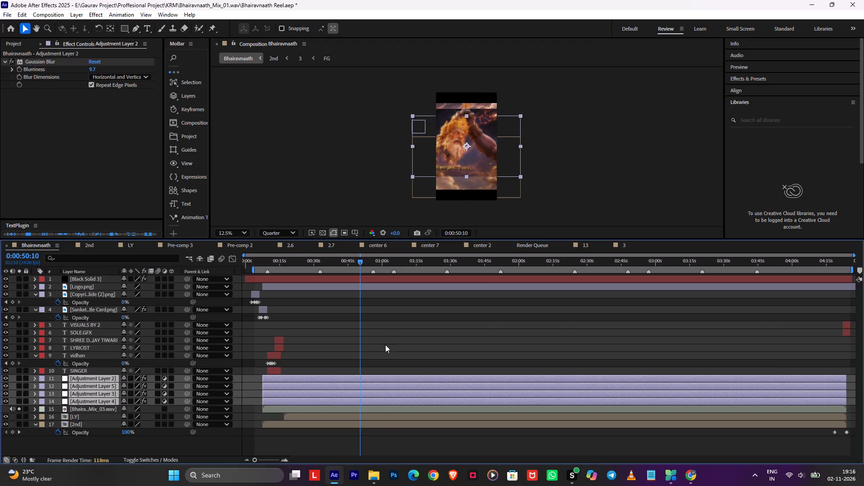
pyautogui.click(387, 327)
# Fit Adjustment Layers 2, 5, 3 and 4 to the Bhairavnaath composition's frame, check each one and save the project.
pyautogui.click(368, 379)
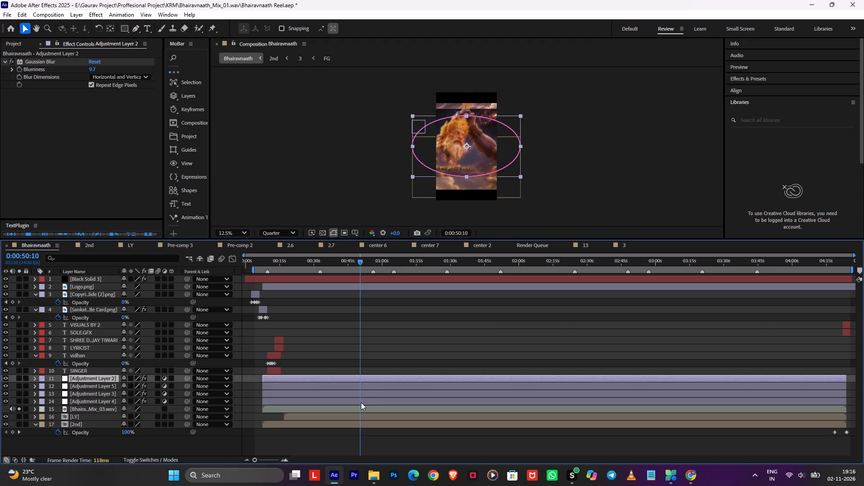
pyautogui.keyDown('shift'); pyautogui.click(361, 403); pyautogui.keyUp('shift')
pyautogui.hotkey('ctrl', 'alt', 'f')
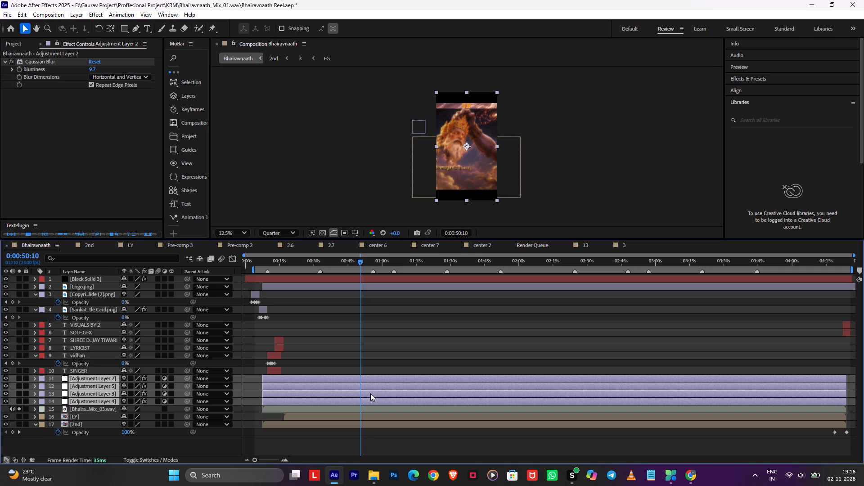
pyautogui.click(376, 367)
pyautogui.click(373, 379)
pyautogui.click(369, 388)
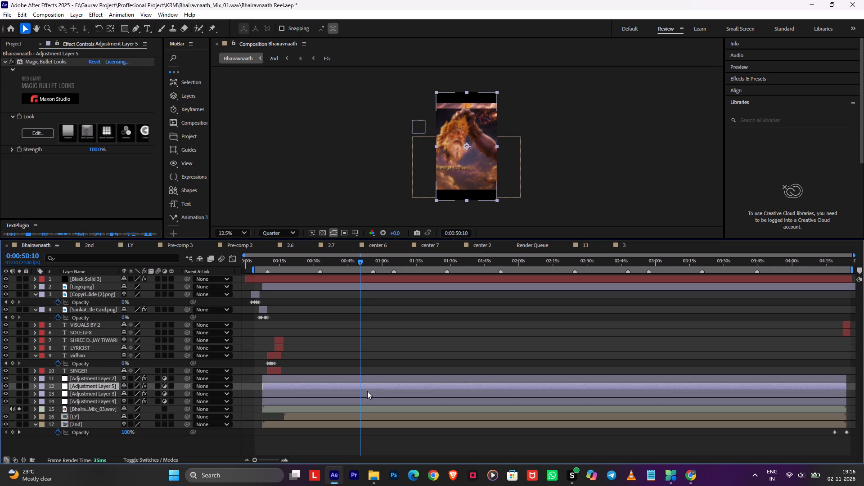
pyautogui.click(364, 396)
pyautogui.click(361, 402)
pyautogui.click(386, 351)
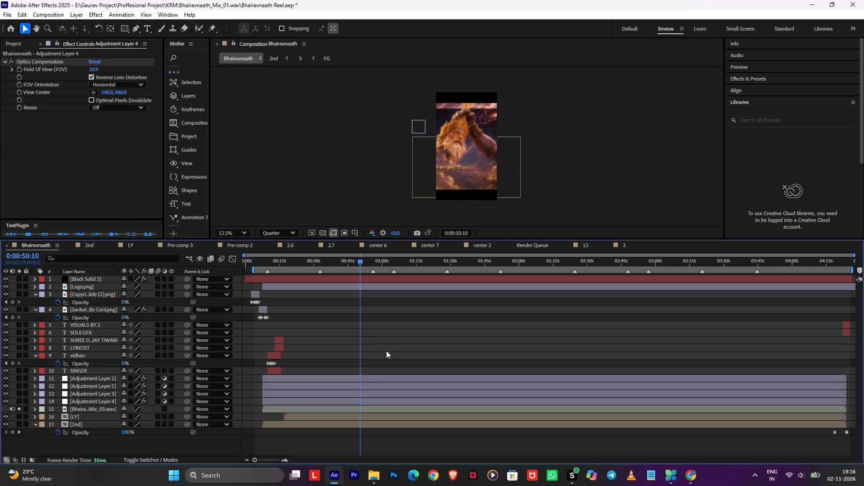
pyautogui.hotkey('ctrl', 's')
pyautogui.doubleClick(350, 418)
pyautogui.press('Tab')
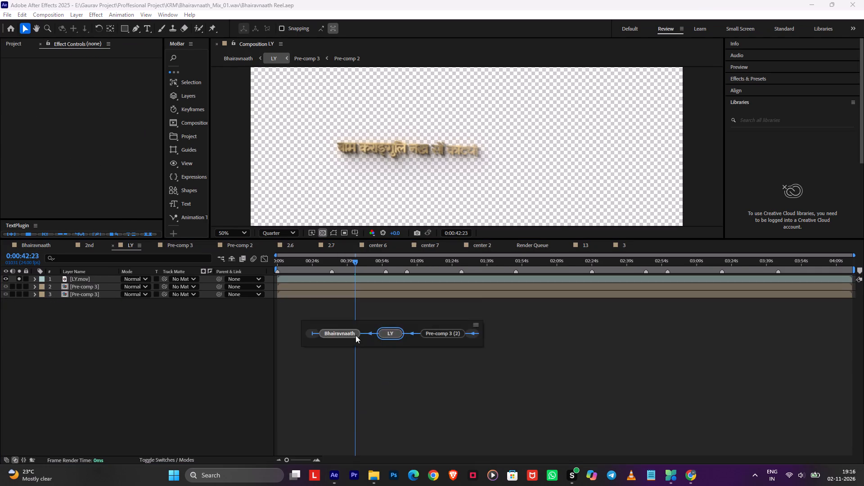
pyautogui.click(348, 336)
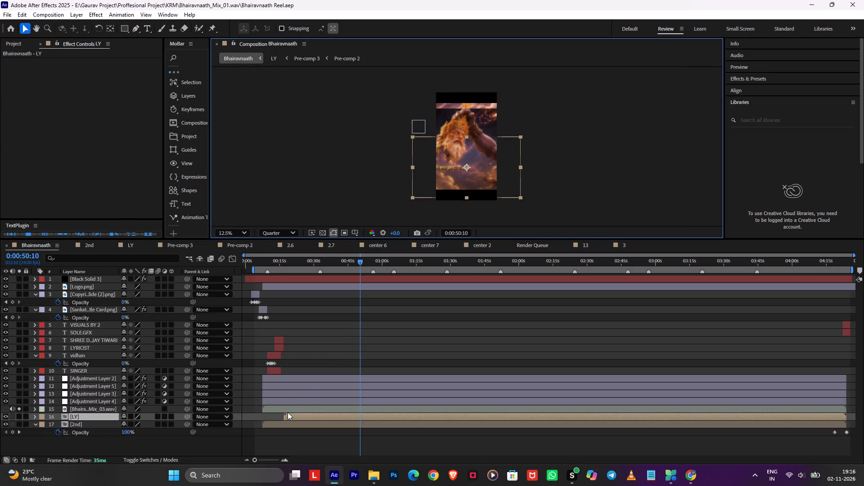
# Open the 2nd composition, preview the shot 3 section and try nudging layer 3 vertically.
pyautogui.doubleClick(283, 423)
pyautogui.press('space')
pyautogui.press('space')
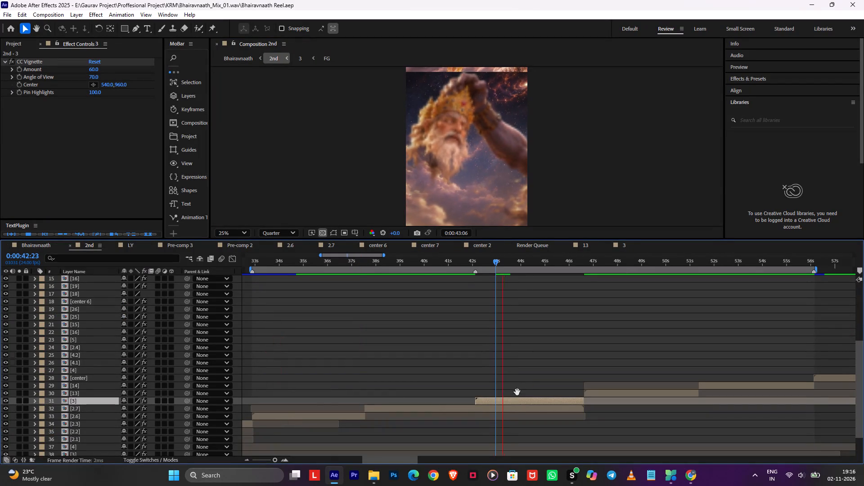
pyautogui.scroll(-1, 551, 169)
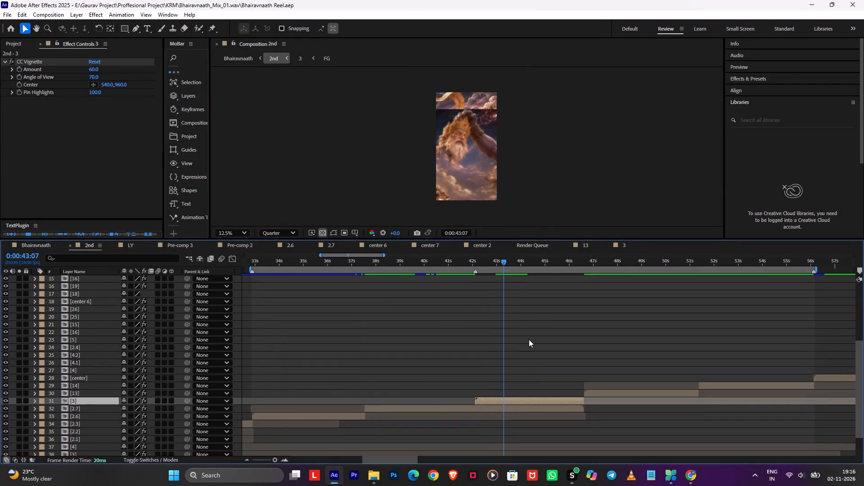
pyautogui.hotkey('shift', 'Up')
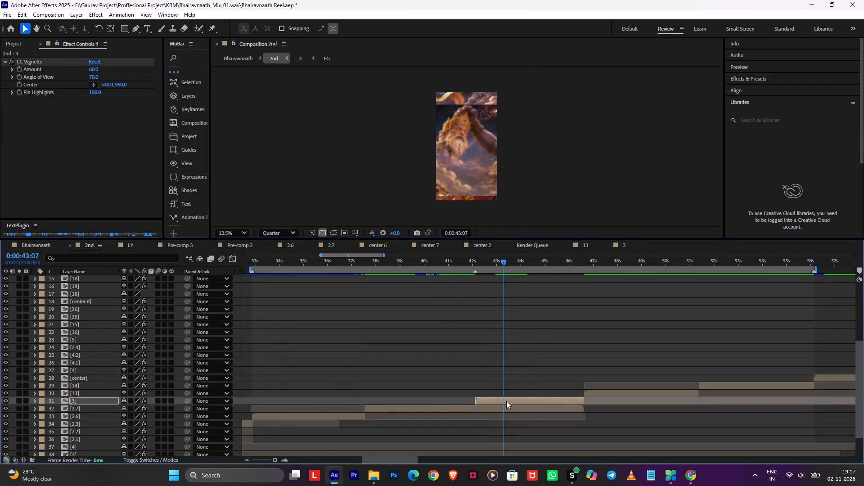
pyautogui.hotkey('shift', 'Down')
# Open composition 3 and go to its first frame at 0:00:42:03.
pyautogui.doubleClick(506, 401)
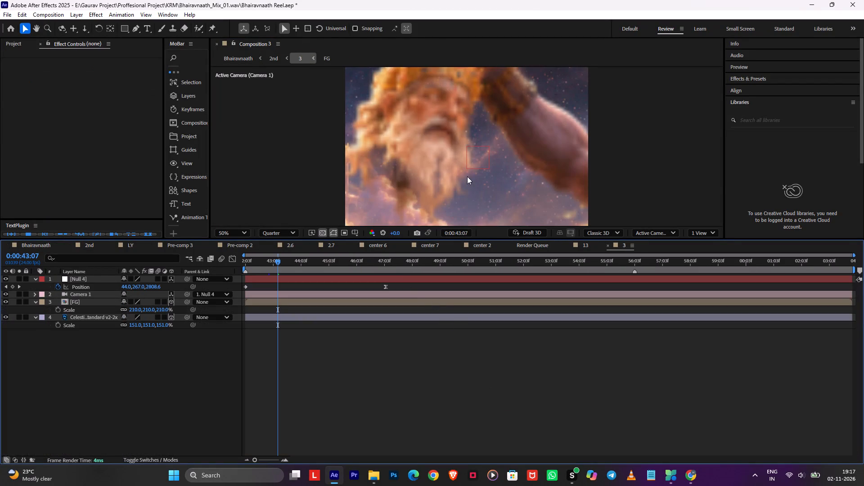
pyautogui.scroll(-2, 472, 172)
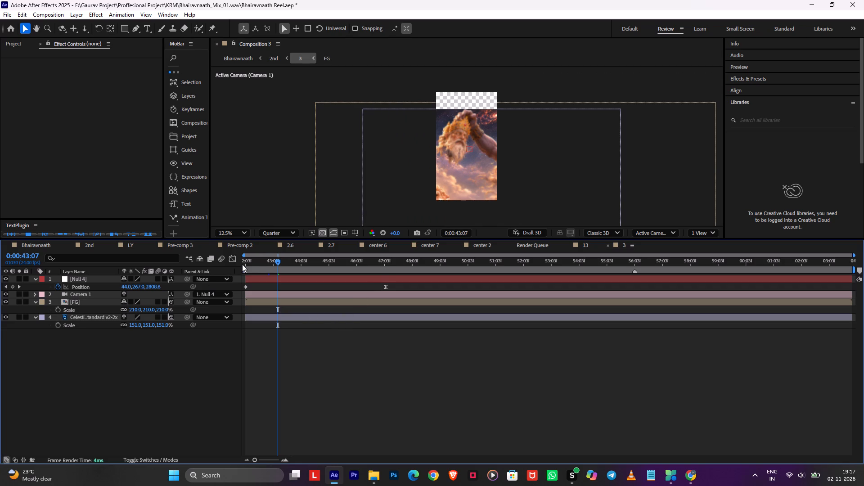
pyautogui.moveTo(256, 262); pyautogui.dragTo(178, 268)
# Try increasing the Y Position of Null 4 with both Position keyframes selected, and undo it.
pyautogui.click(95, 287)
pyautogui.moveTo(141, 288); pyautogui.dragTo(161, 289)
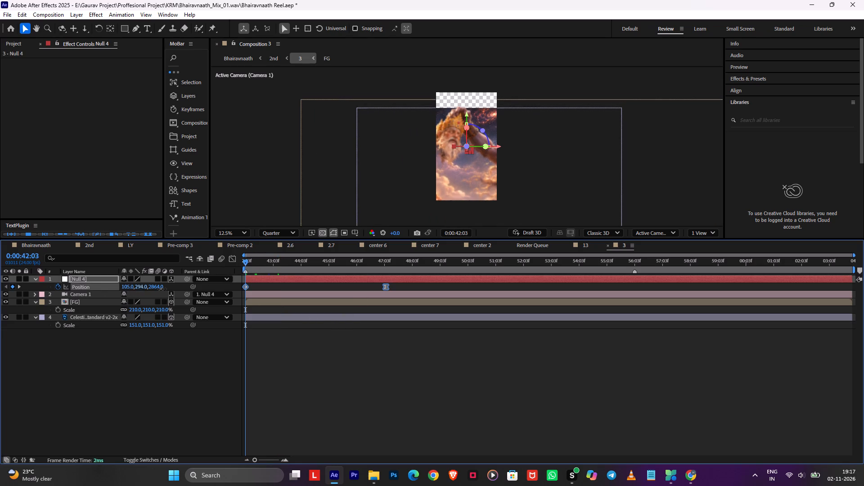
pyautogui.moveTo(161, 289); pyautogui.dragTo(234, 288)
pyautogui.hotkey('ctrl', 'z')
# Scale the Celestial Palaces background image layer in composition 3 to 196% to fill the vertical frame.
pyautogui.click(290, 320)
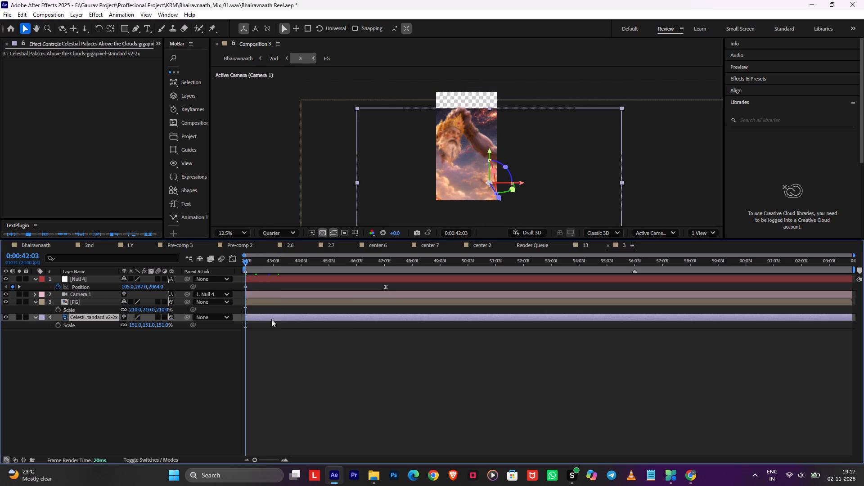
pyautogui.moveTo(148, 323); pyautogui.dragTo(169, 324)
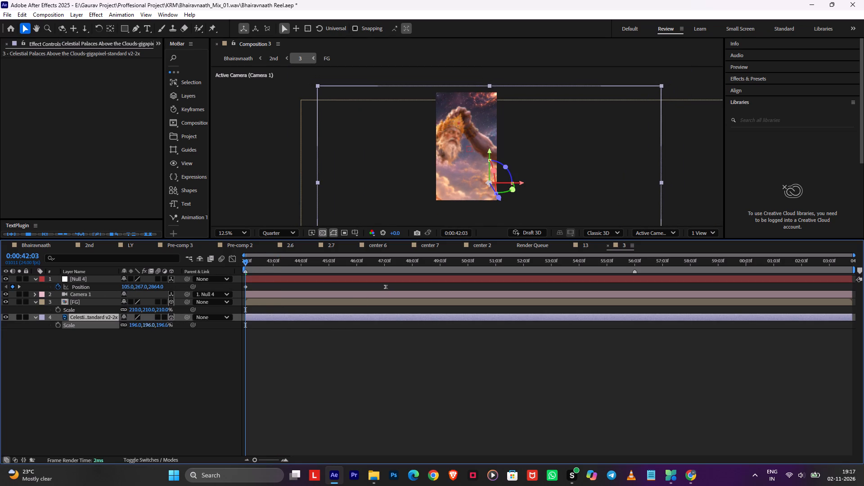
# Return to the 2nd composition, preview the shot 3 section from about 0:00:42:01, and save the project.
pyautogui.moveTo(169, 324); pyautogui.dragTo(169, 324)
pyautogui.press('space')
pyautogui.moveTo(378, 265); pyautogui.dragTo(385, 270)
pyautogui.press('Tab')
pyautogui.click(331, 270)
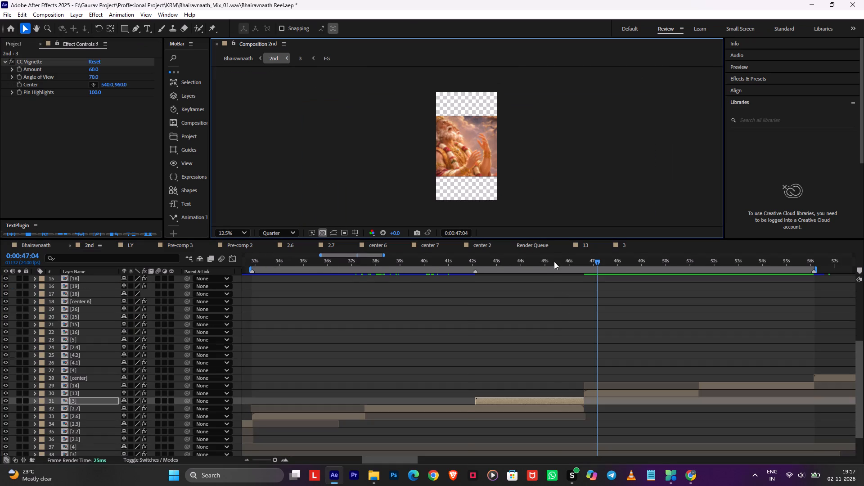
pyautogui.moveTo(554, 261); pyautogui.dragTo(471, 276)
pyautogui.press('space')
pyautogui.hotkey('ctrl', 's')
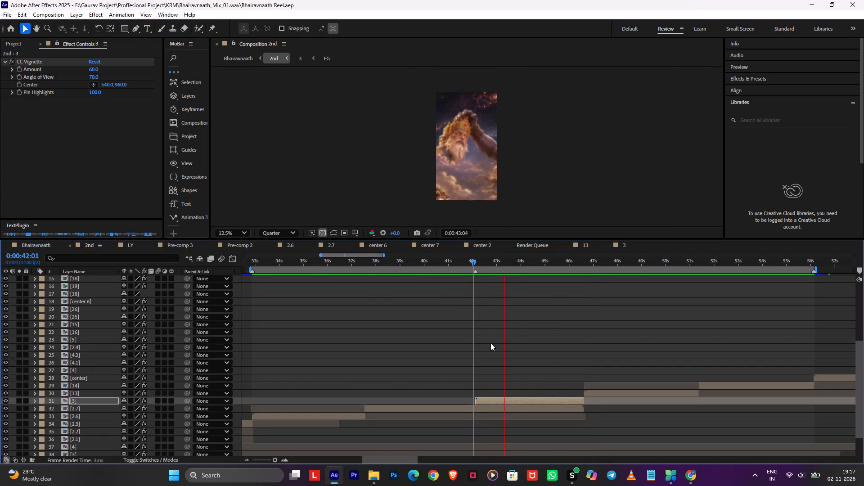
pyautogui.press('space')
pyautogui.press('space')
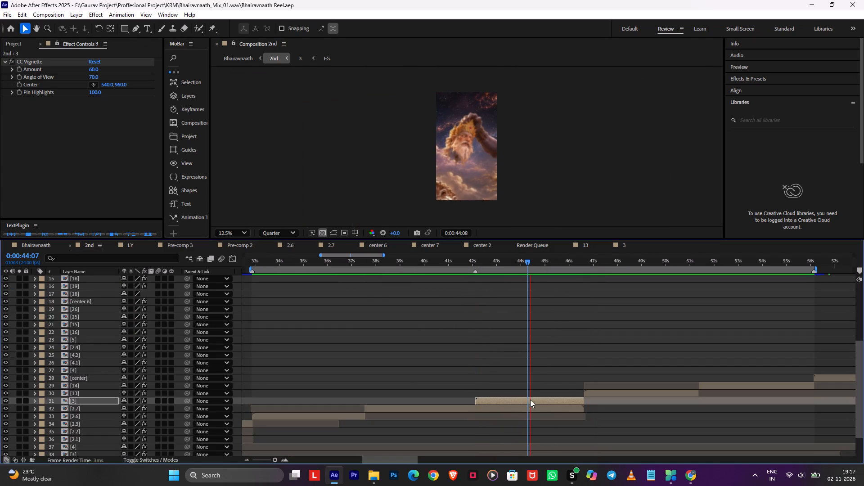
pyautogui.moveTo(607, 349); pyautogui.dragTo(460, 313, button='middle')
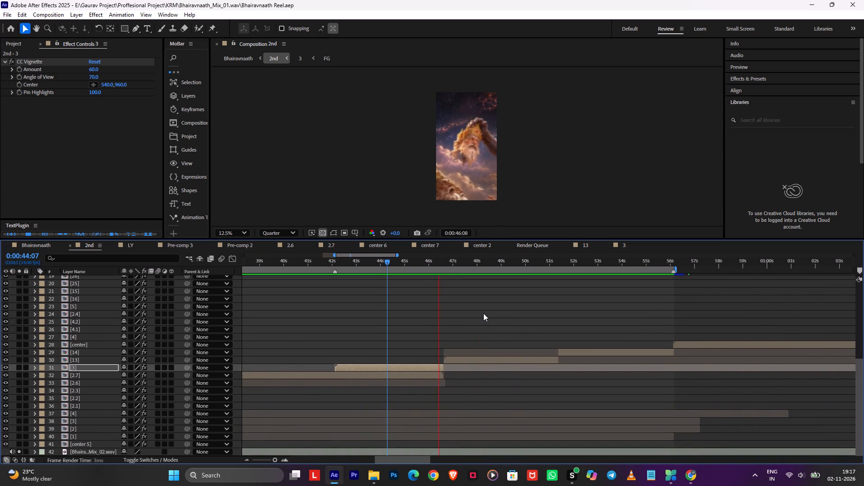
pyautogui.press('space')
# Open composition 13 from the 2nd timeline and resize it to 1080 × 1920 px.
pyautogui.doubleClick(459, 362)
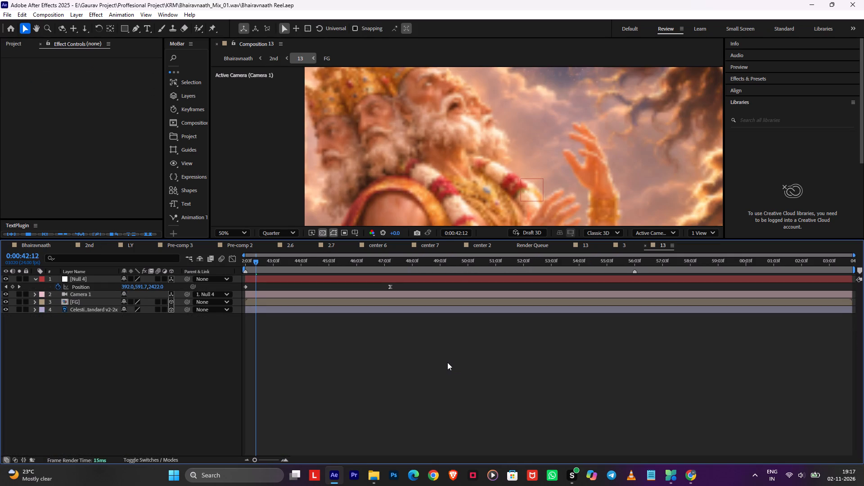
pyautogui.hotkey('ctrl', 'k')
pyautogui.doubleClick(369, 188)
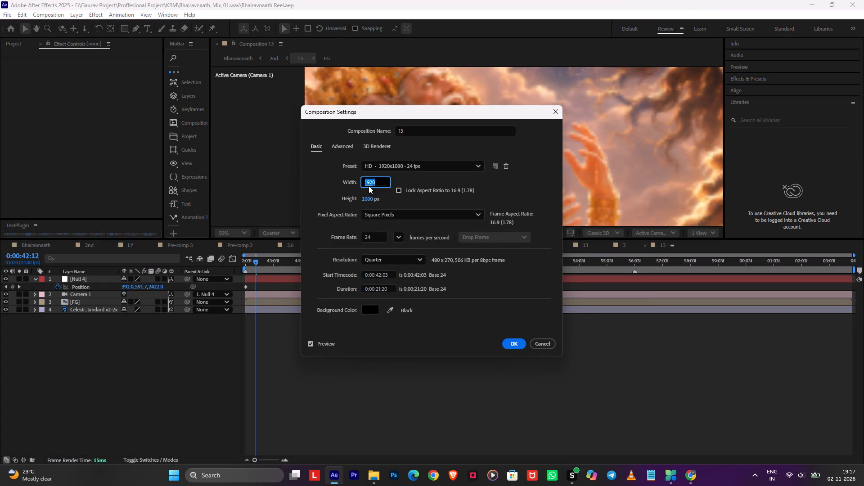
pyautogui.write('108')
pyautogui.press('0')
pyautogui.click(368, 198)
pyautogui.write('1920')
pyautogui.click(504, 342)
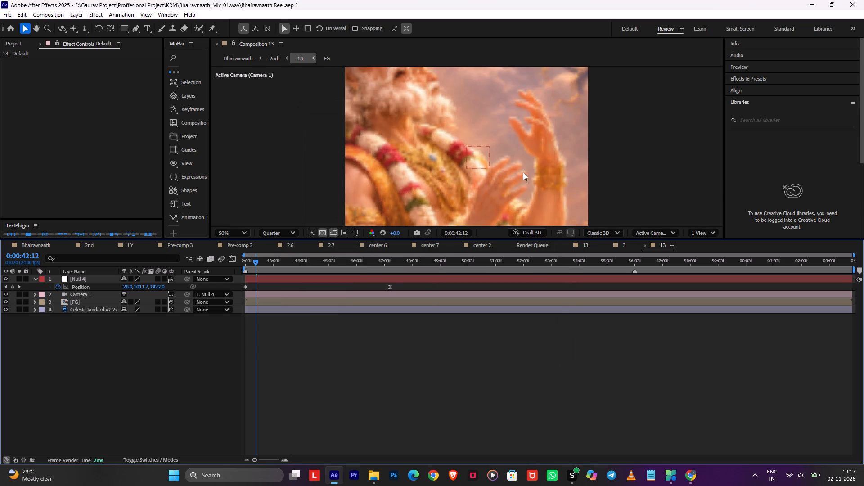
pyautogui.scroll(-2, 523, 172)
# In composition 13, set Null 4's X Position to -298 at the first keyframe.
pyautogui.moveTo(376, 269); pyautogui.dragTo(377, 269)
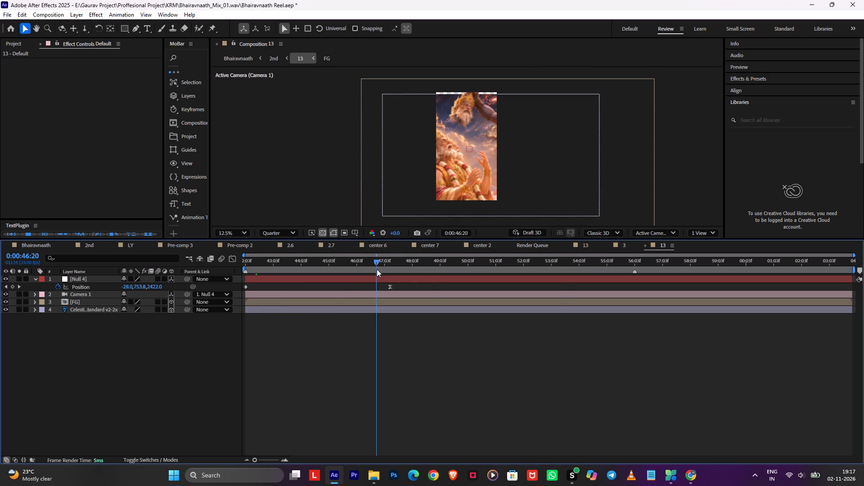
pyautogui.moveTo(377, 269); pyautogui.dragTo(187, 269)
pyautogui.moveTo(130, 287); pyautogui.dragTo(0, 278)
# Copy Null 4's first Position keyframe over the one at 0:00:47:08 and lower its Y Position to 734.
pyautogui.moveTo(342, 266); pyautogui.dragTo(404, 274)
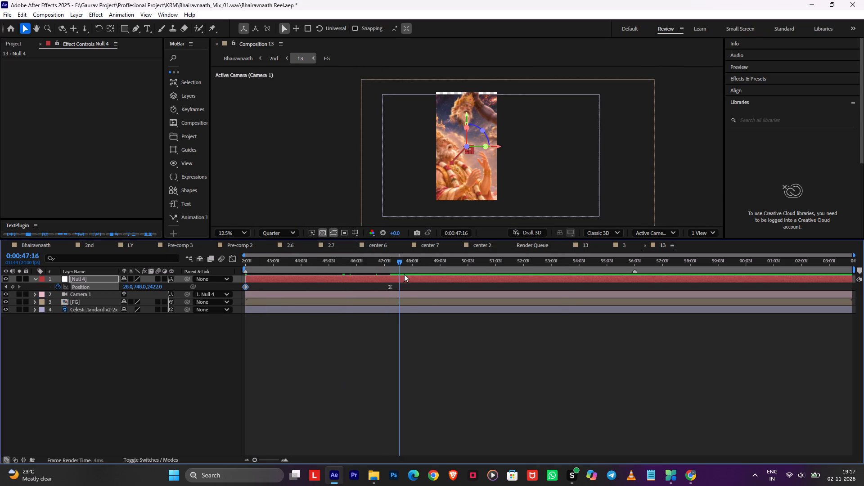
pyautogui.moveTo(404, 274); pyautogui.dragTo(411, 276)
pyautogui.keyDown('shift'); pyautogui.moveTo(411, 276); pyautogui.dragTo(390, 277); pyautogui.keyUp('shift')
pyautogui.hotkey('ctrl', 'z')
pyautogui.moveTo(401, 265); pyautogui.dragTo(390, 265)
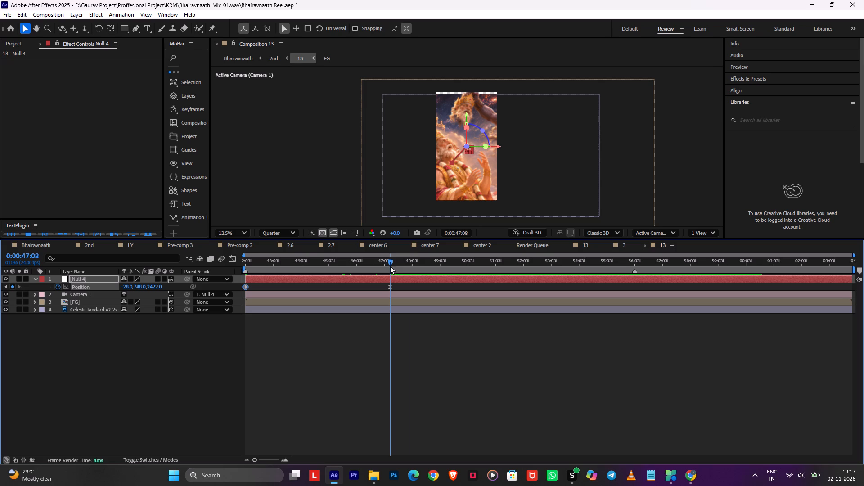
pyautogui.hotkey('ctrl', 'c')
pyautogui.hotkey('ctrl', 'v')
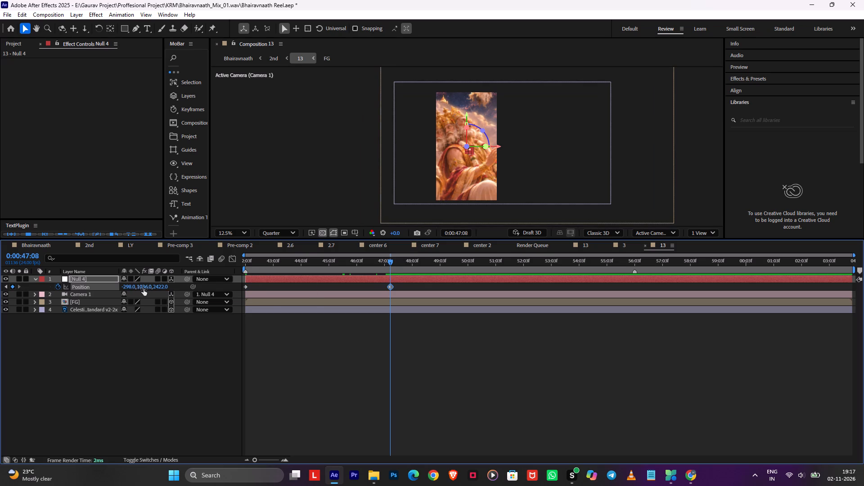
pyautogui.moveTo(144, 289); pyautogui.dragTo(11, 285)
# Scale the Celestial Palaces background image layer in composition 13 to 173%.
pyautogui.click(288, 312)
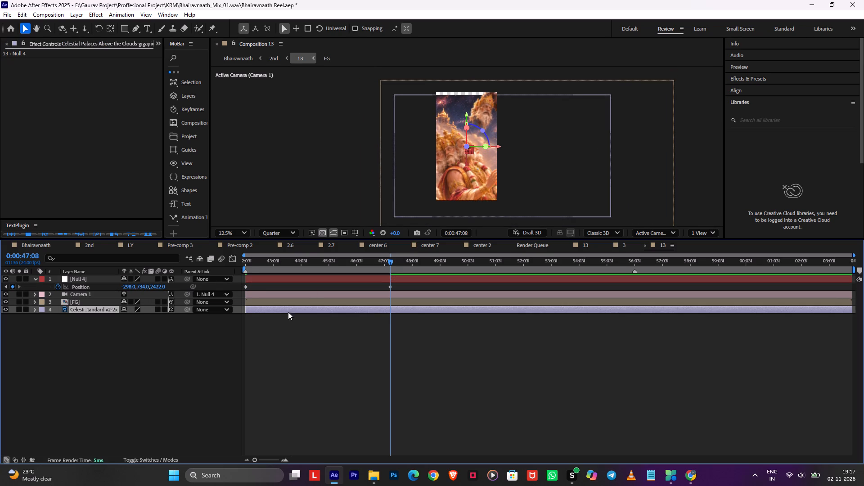
pyautogui.press('s')
pyautogui.moveTo(131, 316); pyautogui.dragTo(141, 316)
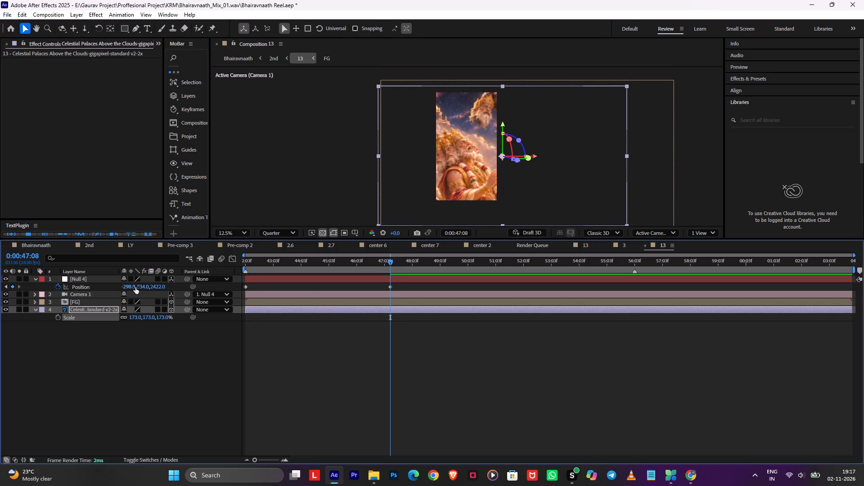
# Set Null 4's Y Position to 705 at the 0:00:47:08 keyframe and apply Easy Ease to that keyframe.
pyautogui.moveTo(143, 287); pyautogui.dragTo(130, 287)
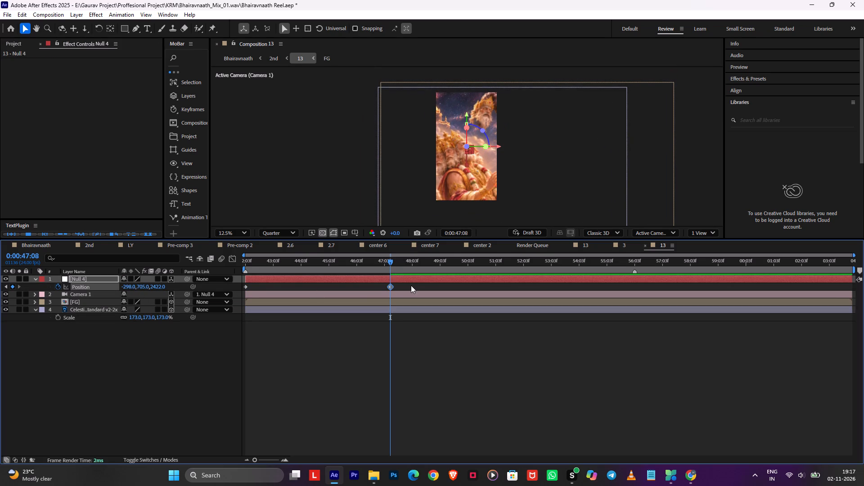
pyautogui.press('F9')
pyautogui.click(389, 337)
# Return to the 2nd composition, preview the shot 13 section from 0:00:45:18, and save the project.
pyautogui.press('Tab')
pyautogui.click(328, 337)
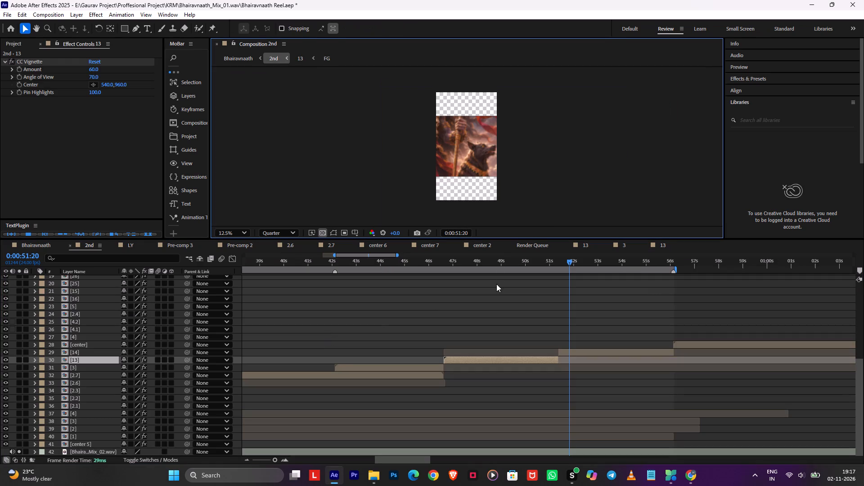
pyautogui.moveTo(487, 260); pyautogui.dragTo(422, 266)
pyautogui.press('space')
pyautogui.hotkey('ctrl', 's')
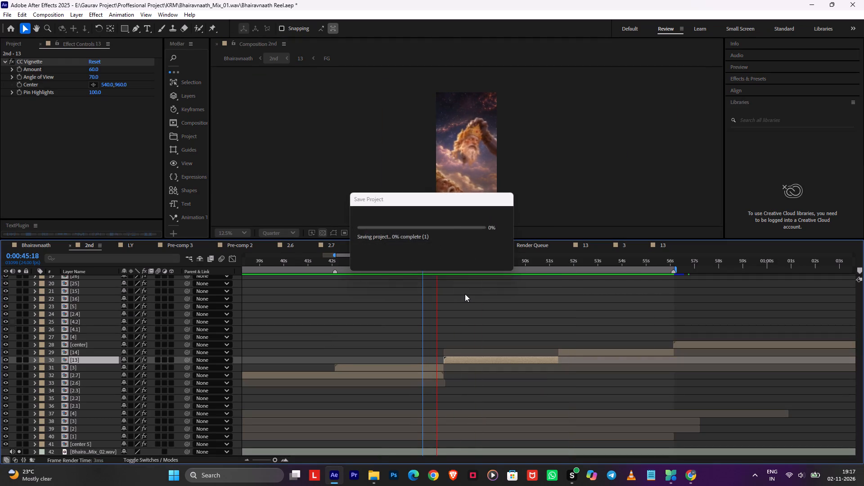
pyautogui.moveTo(571, 304); pyautogui.dragTo(374, 293, button='middle')
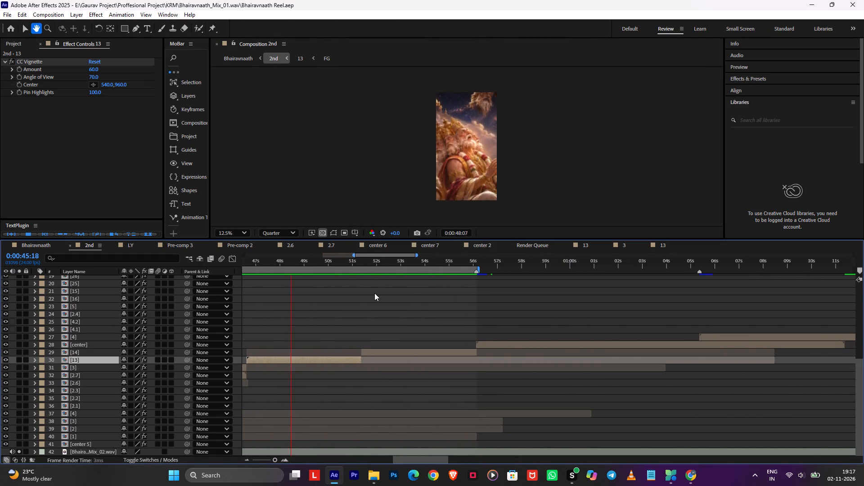
pyautogui.keyDown('alt'); pyautogui.scroll(1, 339, 300); pyautogui.keyUp('alt')
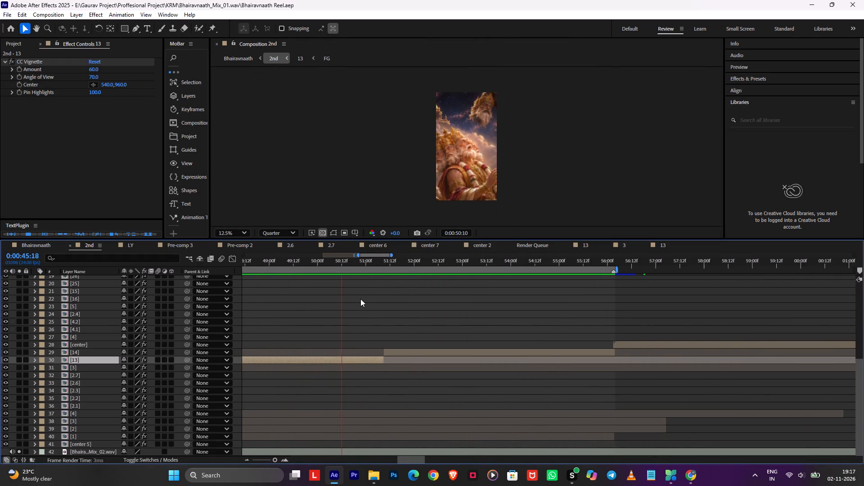
pyautogui.press('space')
# Open composition 14 from the 2nd timeline and resize it to 1080 × 1920 px.
pyautogui.doubleClick(399, 353)
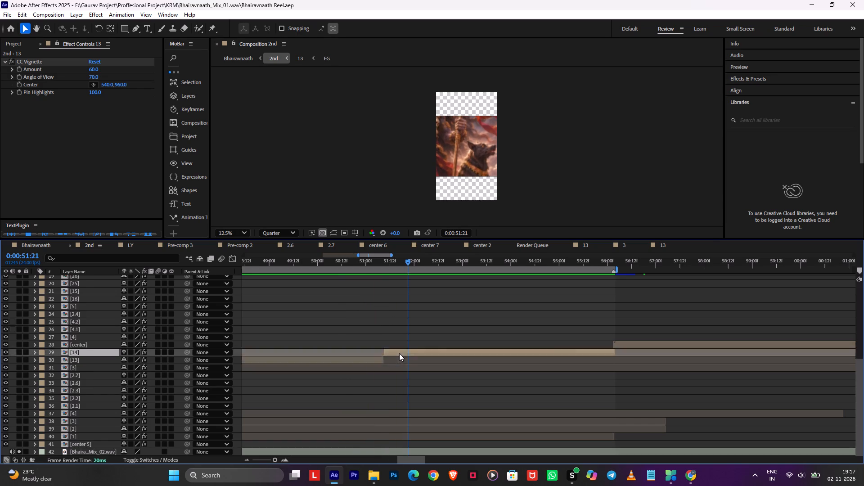
pyautogui.hotkey('ctrl', 'k')
pyautogui.click(374, 184)
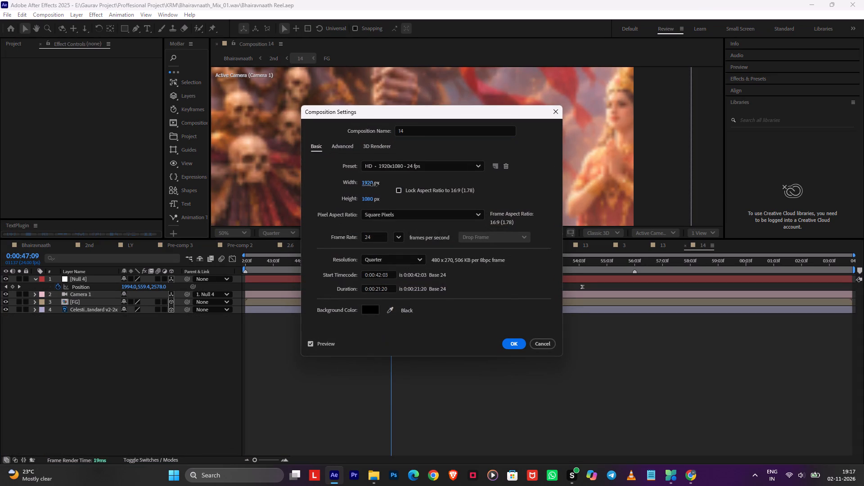
pyautogui.write('108')
pyautogui.press('0')
pyautogui.click(371, 202)
pyautogui.write('1920')
pyautogui.click(505, 342)
pyautogui.scroll(-1, 529, 154)
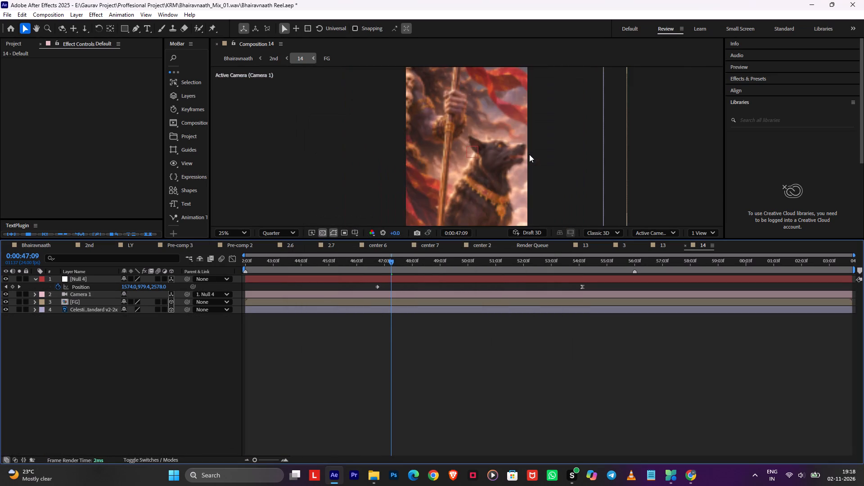
pyautogui.scroll(-1, 529, 154)
# Check composition 14's camera move, return to the 2nd composition, preview the shot 14 section and save the project.
pyautogui.moveTo(394, 268); pyautogui.dragTo(510, 277)
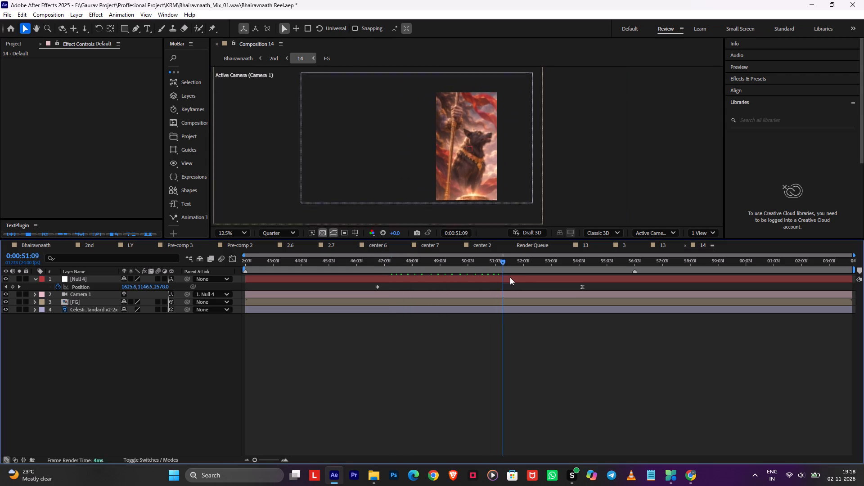
pyautogui.moveTo(510, 277); pyautogui.dragTo(372, 292)
pyautogui.press('Tab')
pyautogui.click(274, 288)
pyautogui.press('space')
pyautogui.hotkey('ctrl', 's')
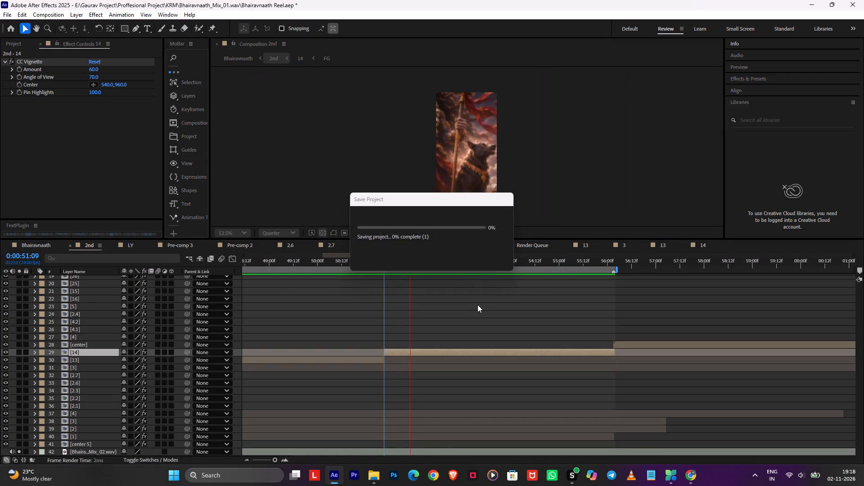
pyautogui.press('space')
pyautogui.keyDown('alt'); pyautogui.scroll(-3, 467, 303); pyautogui.keyUp('alt')
pyautogui.press('space')
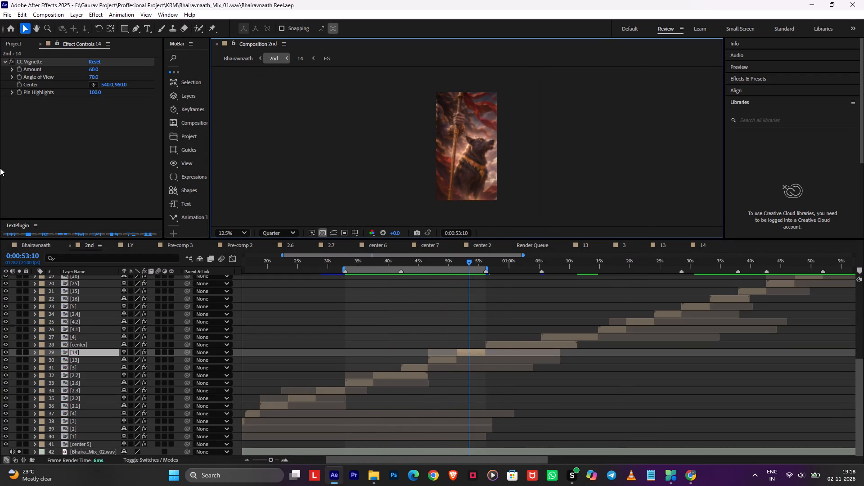
# Delete the CC Vignette effect from layer 14 in the 2nd composition.
pyautogui.click(19, 138)
pyautogui.hotkey('ctrl', 'a')
pyautogui.press('Delete')
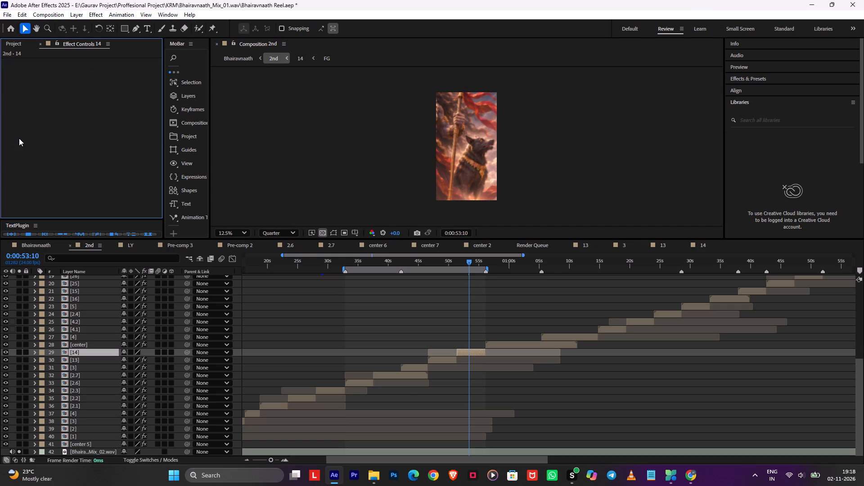
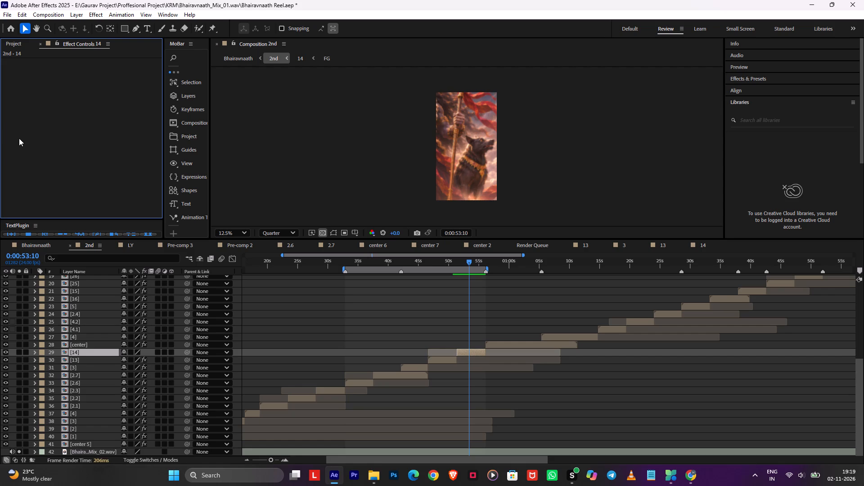
# Clear the disk cache for all versions and preview shot 14 in the 2nd composition from 0:00:53:10.
pyautogui.write('1')
pyautogui.press('space')
pyautogui.write('1')
pyautogui.press('space')
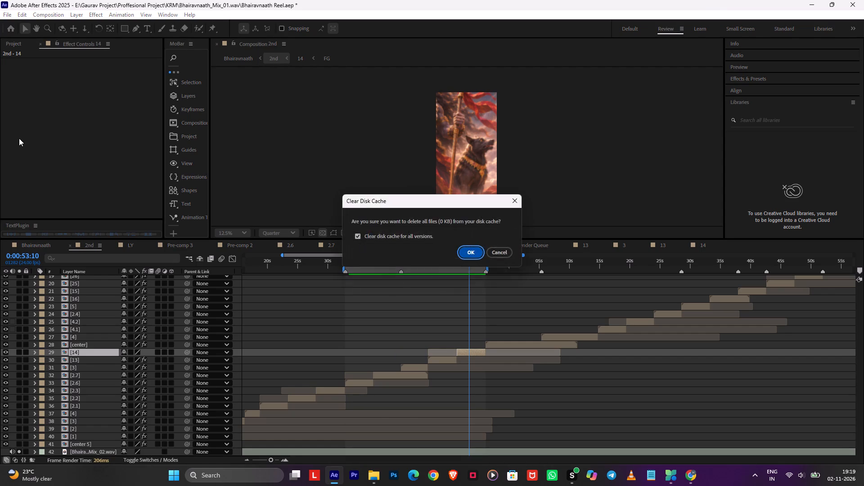
pyautogui.press('1')
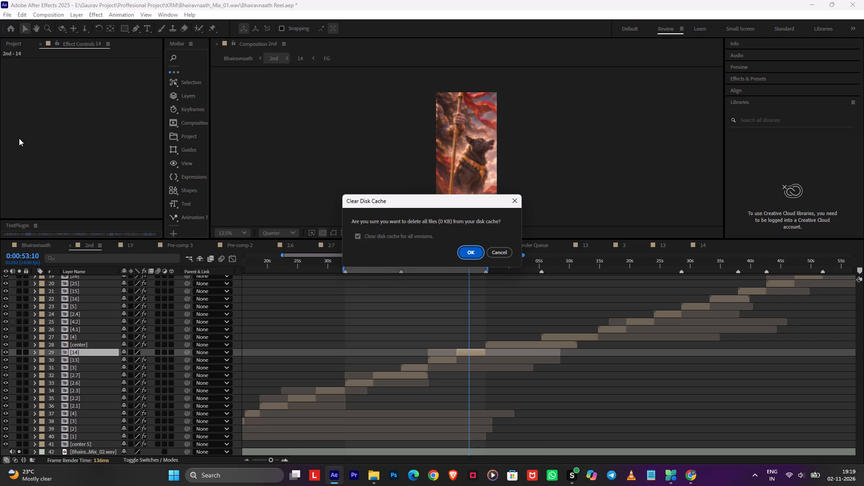
pyautogui.press('space')
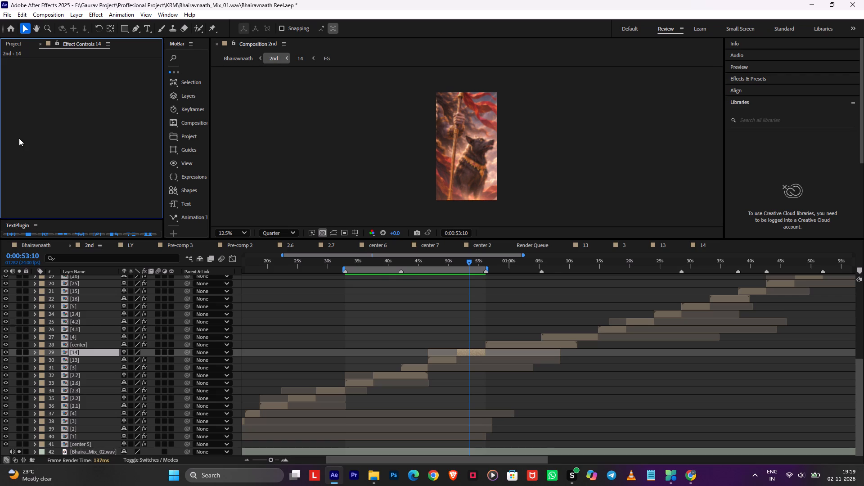
pyautogui.press('1')
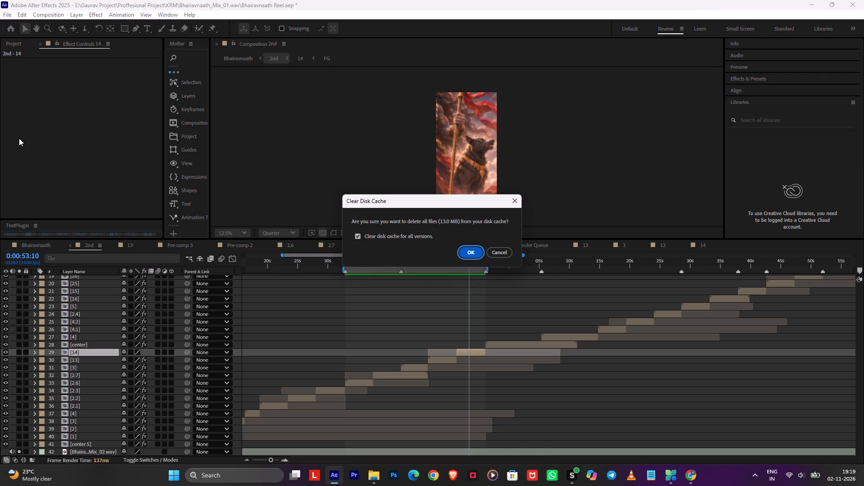
pyautogui.press('space')
pyautogui.press('1')
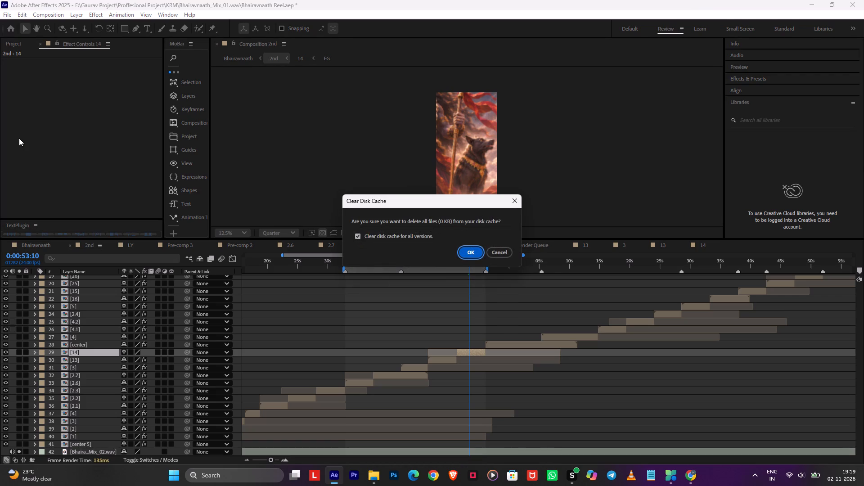
pyautogui.press('space')
pyautogui.press('space')
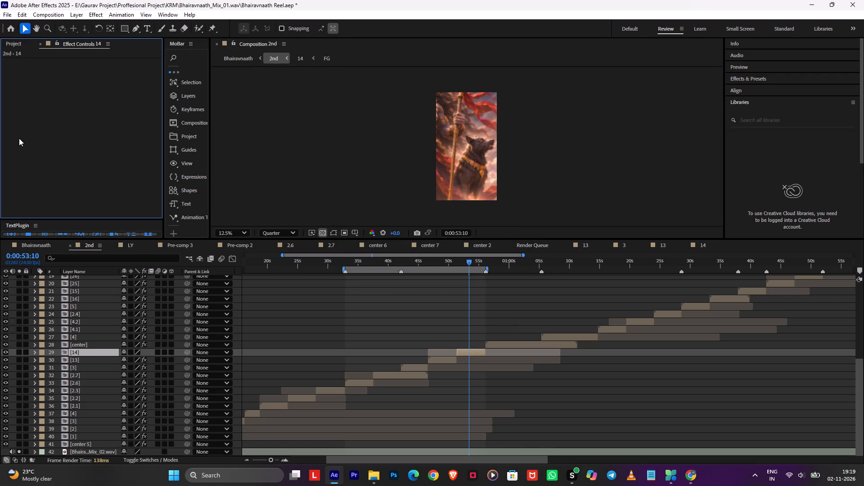
pyautogui.press('space')
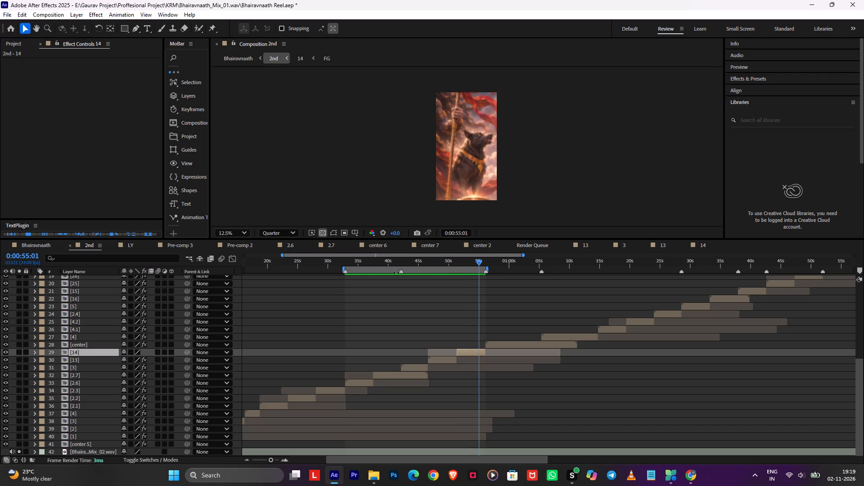
# Copy the CC Vignette effect from layer 2.6 onto layers 2.7, 3, 13 and 14 in the 2nd composition, and save the project.
pyautogui.click(373, 270)
pyautogui.click(359, 262)
pyautogui.hotkey('ctrl', 'z')
pyautogui.click(359, 263)
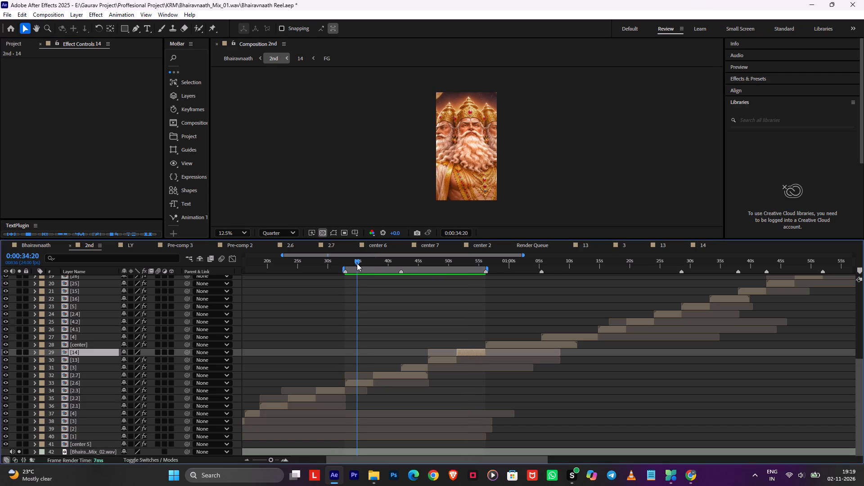
pyautogui.click(370, 382)
pyautogui.click(90, 147)
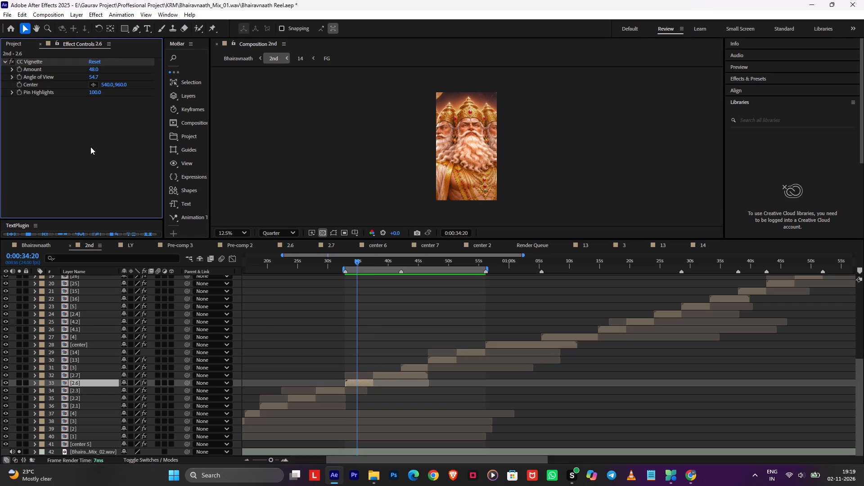
pyautogui.hotkey('ctrl', 'a')
pyautogui.hotkey('ctrl', 'c')
pyautogui.click(396, 377)
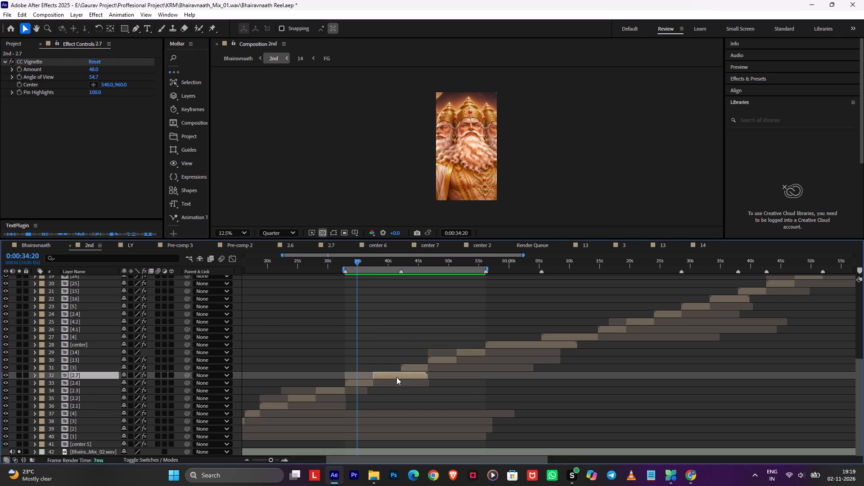
pyautogui.hotkey('ctrl', 'v')
pyautogui.click(406, 368)
pyautogui.hotkey('ctrl', 'v')
pyautogui.click(435, 361)
pyautogui.hotkey('ctrl', 'v')
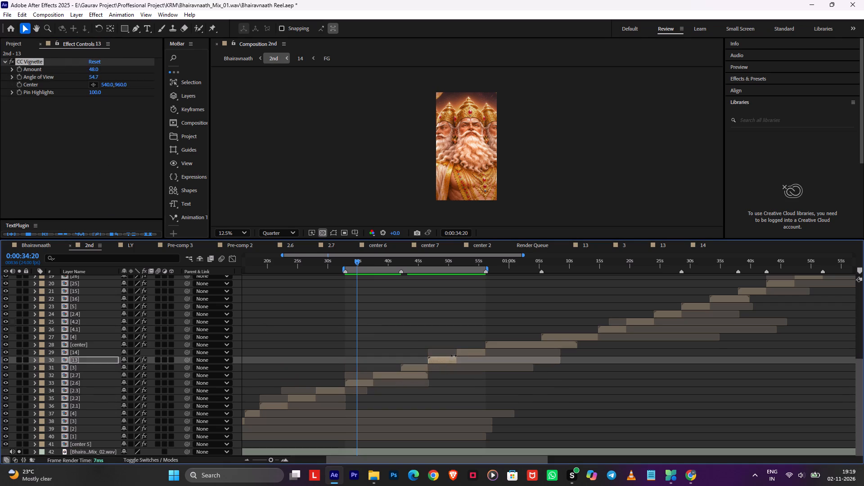
pyautogui.click(463, 351)
pyautogui.hotkey('ctrl', 'v')
pyautogui.click(437, 325)
pyautogui.hotkey('ctrl', 's')
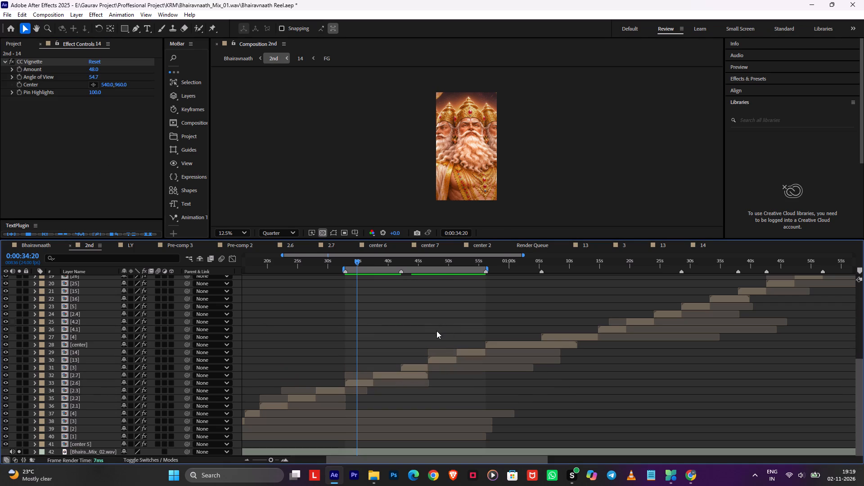
# Preview the 2nd composition from 0:00:34:20 through shots 2.6, 2.7, 3, 13 and 14, clearing the disk cache midway.
pyautogui.keyDown('alt'); pyautogui.scroll(1, 365, 344); pyautogui.keyUp('alt')
pyautogui.press('space')
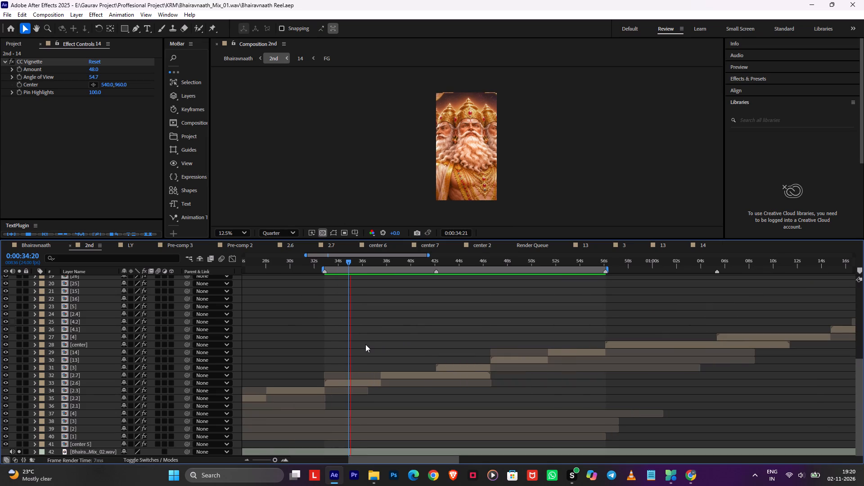
pyautogui.moveTo(409, 337); pyautogui.dragTo(347, 326, button='middle')
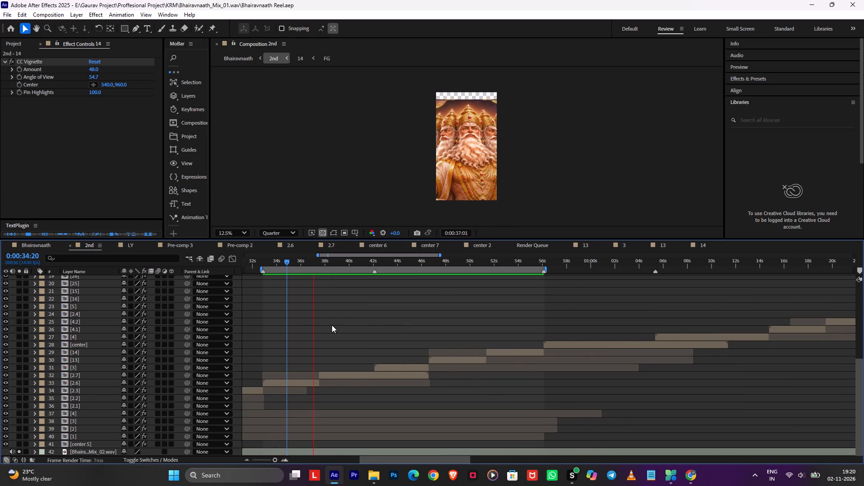
pyautogui.press('space')
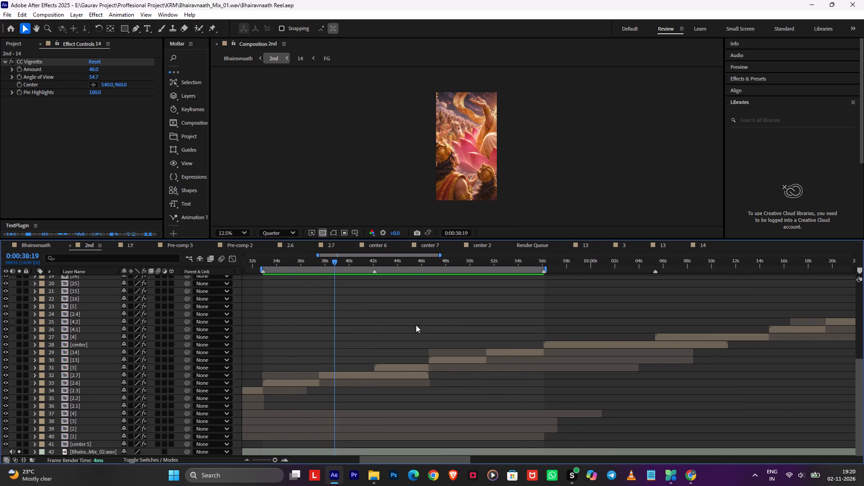
pyautogui.press('1')
pyautogui.press('Return')
pyautogui.press('space')
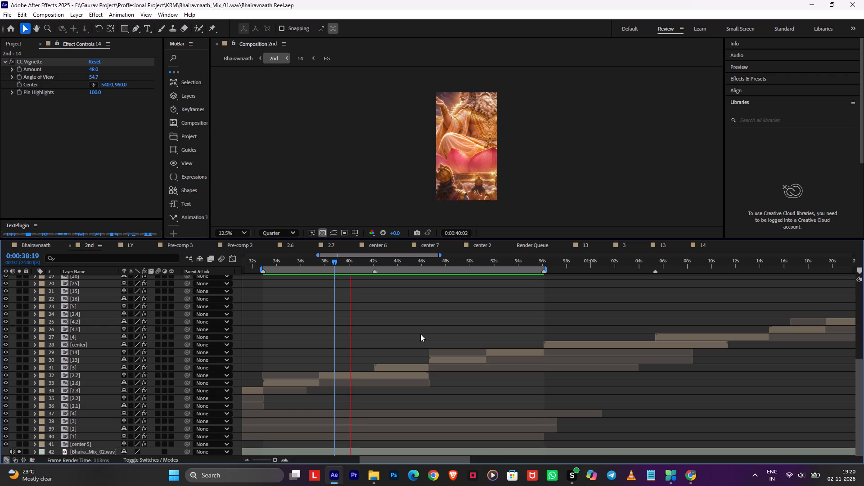
pyautogui.moveTo(438, 332); pyautogui.dragTo(331, 337, button='middle')
pyautogui.click(327, 337)
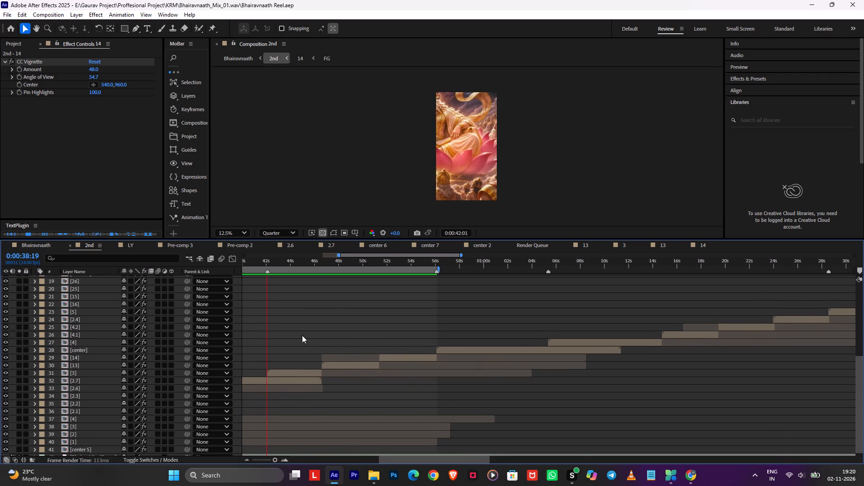
pyautogui.moveTo(302, 335); pyautogui.dragTo(378, 319, button='middle')
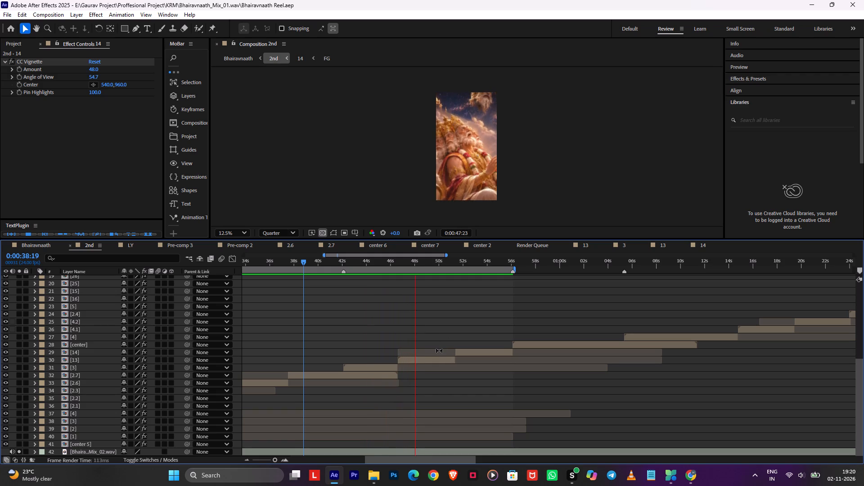
pyautogui.scroll(-1, 495, 327)
pyautogui.moveTo(494, 325); pyautogui.dragTo(455, 325, button='middle')
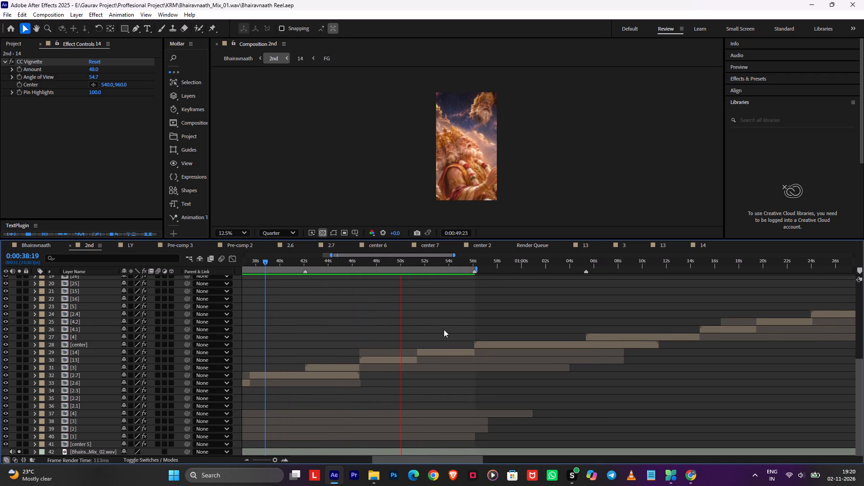
pyautogui.press('space')
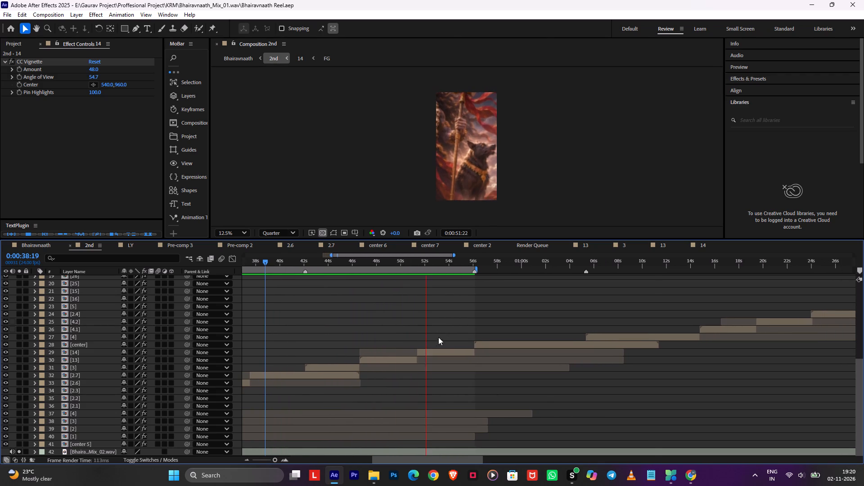
# Set the 2nd composition's work area end at 0:00:56:02, just before the center layer starts.
pyautogui.press('Tab')
pyautogui.click(389, 341)
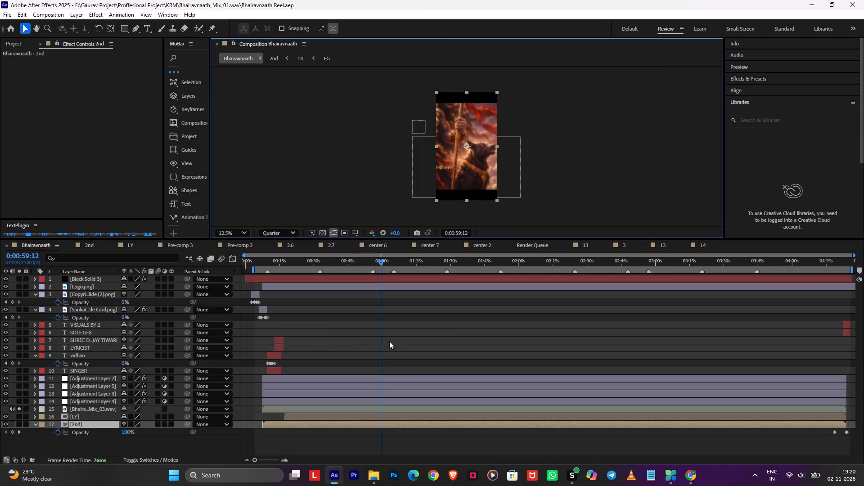
pyautogui.doubleClick(375, 422)
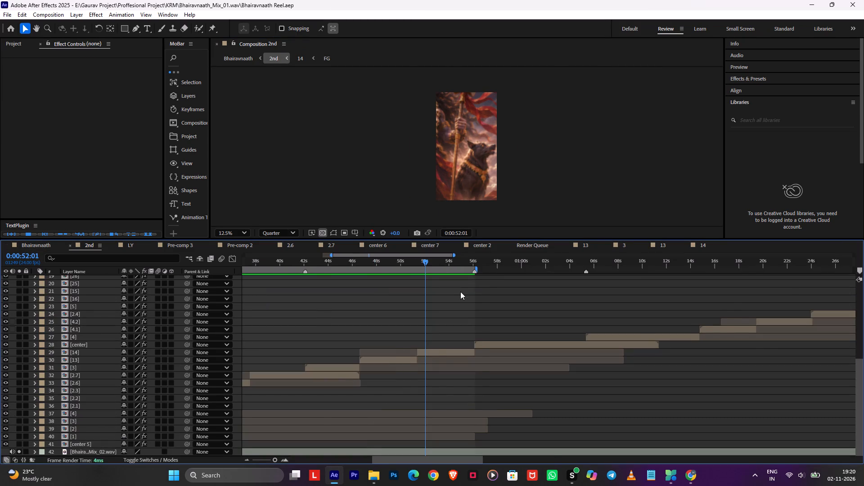
pyautogui.keyDown('alt'); pyautogui.scroll(-1, 462, 289); pyautogui.keyUp('alt')
pyautogui.keyDown('alt'); pyautogui.scroll(2, 460, 276); pyautogui.keyUp('alt')
pyautogui.keyDown('alt'); pyautogui.scroll(1, 499, 261); pyautogui.keyUp('alt')
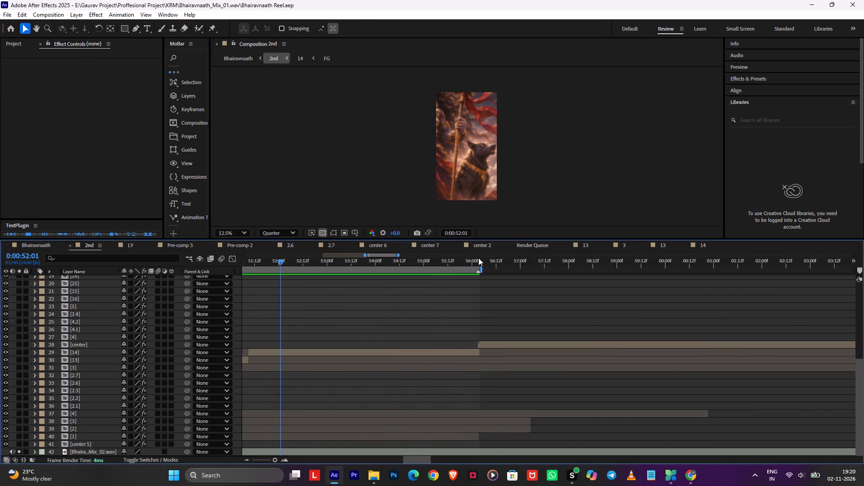
pyautogui.click(477, 257)
pyautogui.moveTo(475, 261); pyautogui.dragTo(480, 261)
pyautogui.keyDown('alt'); pyautogui.scroll(2, 480, 272); pyautogui.keyUp('alt')
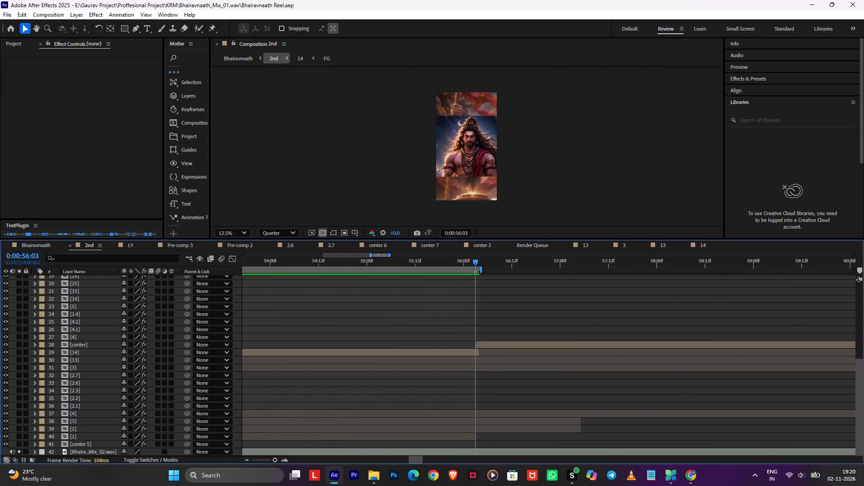
pyautogui.keyDown('alt'); pyautogui.scroll(1, 480, 272); pyautogui.keyUp('alt')
pyautogui.moveTo(471, 263); pyautogui.dragTo(450, 266)
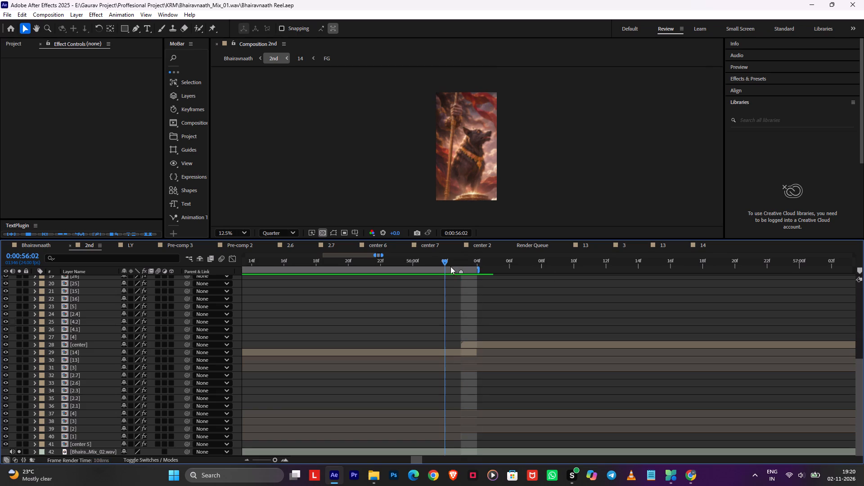
pyautogui.moveTo(450, 266); pyautogui.dragTo(448, 267)
pyautogui.press('n')
# Switch to the Bhairavnaath composition and set its work area end at the matching time, 0:01:03:13.
pyautogui.press('Tab')
pyautogui.click(421, 285)
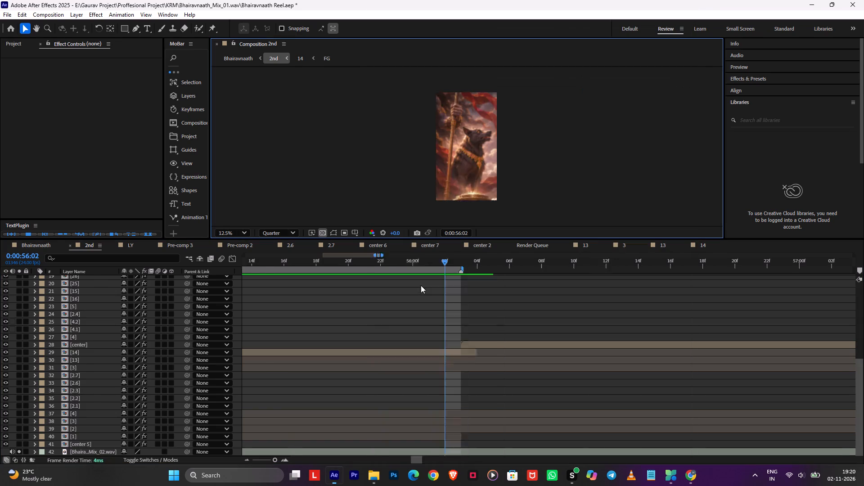
pyautogui.press('n')
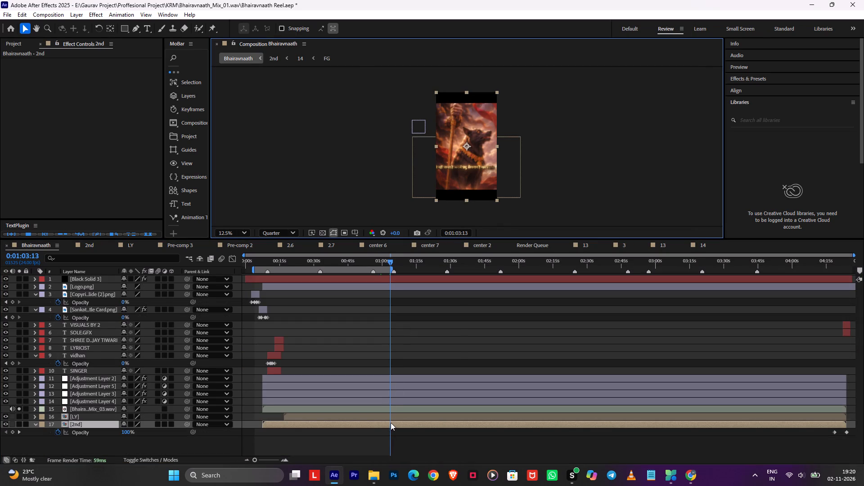
# Locate shot 2.6's start at 0:00:32:21 in 2nd, set Bhairavnaath's work area start at the matching 0:00:40:08, and save the project.
pyautogui.doubleClick(391, 423)
pyautogui.moveTo(393, 308); pyautogui.dragTo(765, 298, button='middle')
pyautogui.keyDown('alt'); pyautogui.scroll(-4, 477, 302); pyautogui.keyUp('alt')
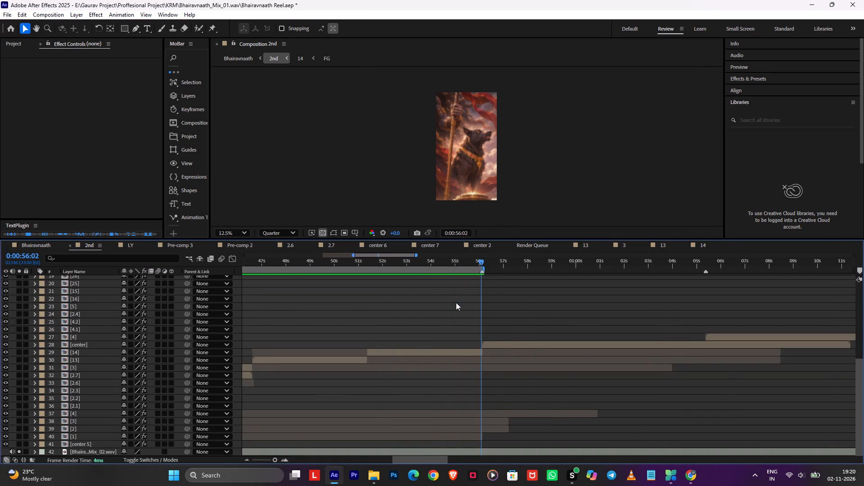
pyautogui.keyDown('alt'); pyautogui.scroll(-2, 456, 302); pyautogui.keyUp('alt')
pyautogui.moveTo(300, 261); pyautogui.dragTo(291, 264)
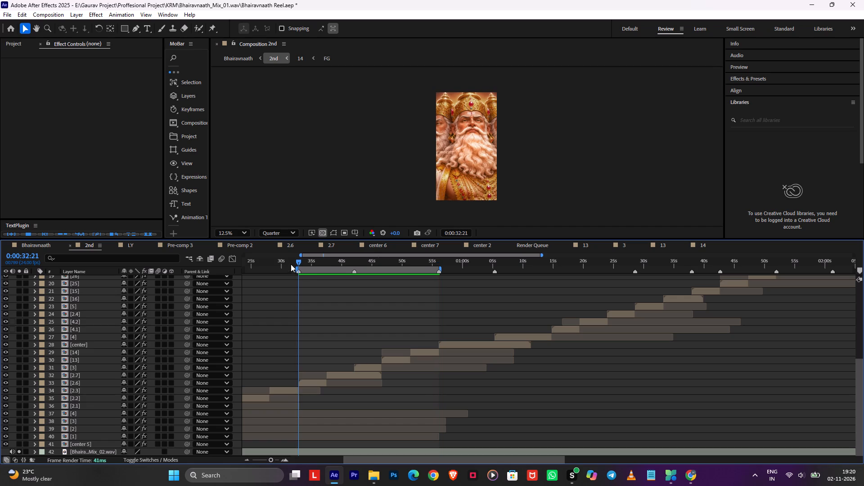
pyautogui.keyDown('alt'); pyautogui.scroll(5, 289, 287); pyautogui.keyUp('alt')
pyautogui.keyDown('alt'); pyautogui.scroll(1, 514, 303); pyautogui.keyUp('alt')
pyautogui.press('Tab')
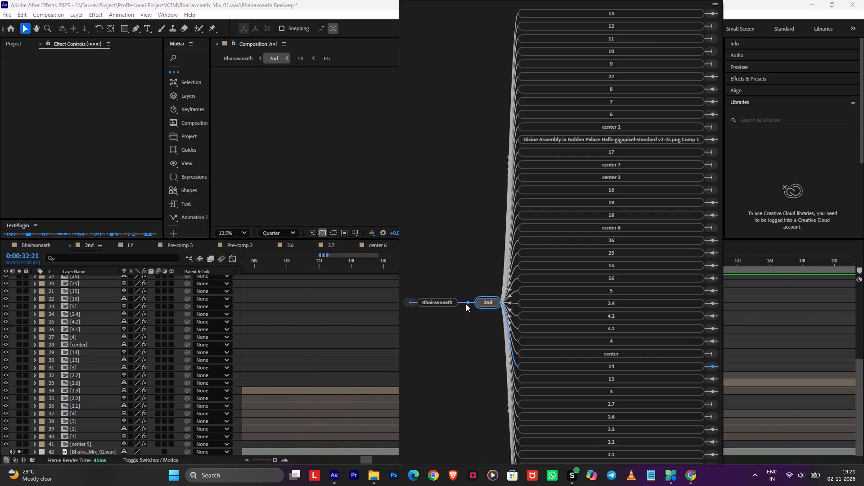
pyautogui.click(442, 303)
pyautogui.press('b')
pyautogui.click(429, 314)
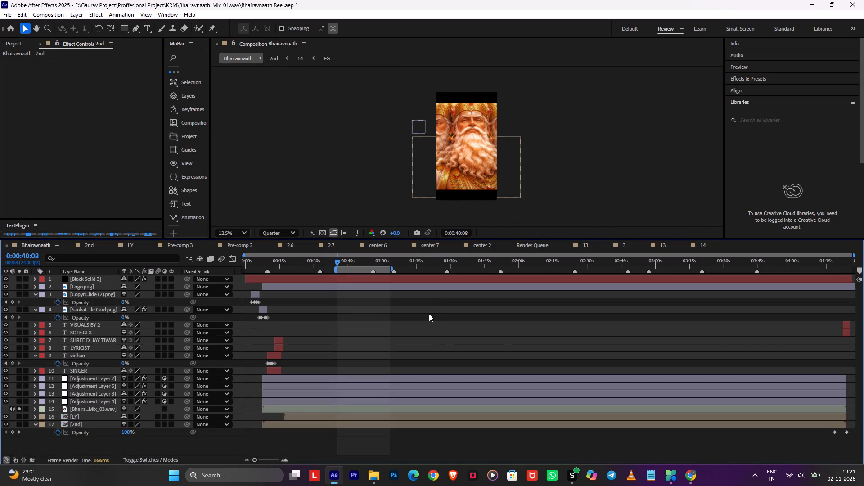
pyautogui.hotkey('ctrl', 's')
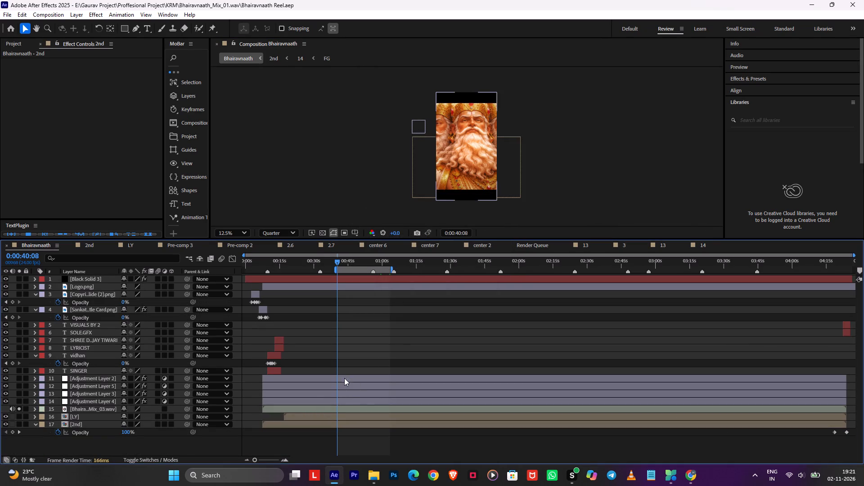
# Hide the Logo.png layer and the copyright slide layer in the Bhairavnaath composition.
pyautogui.click(344, 378)
pyautogui.click(340, 402)
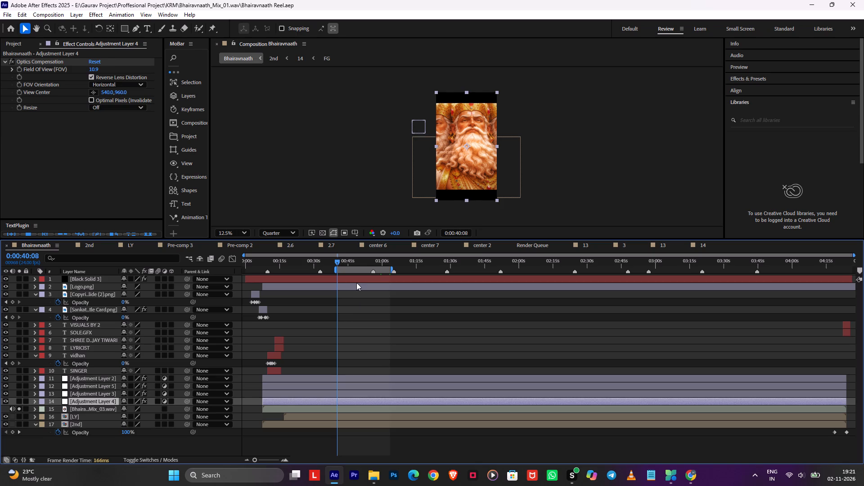
pyautogui.click(356, 282)
pyautogui.click(352, 287)
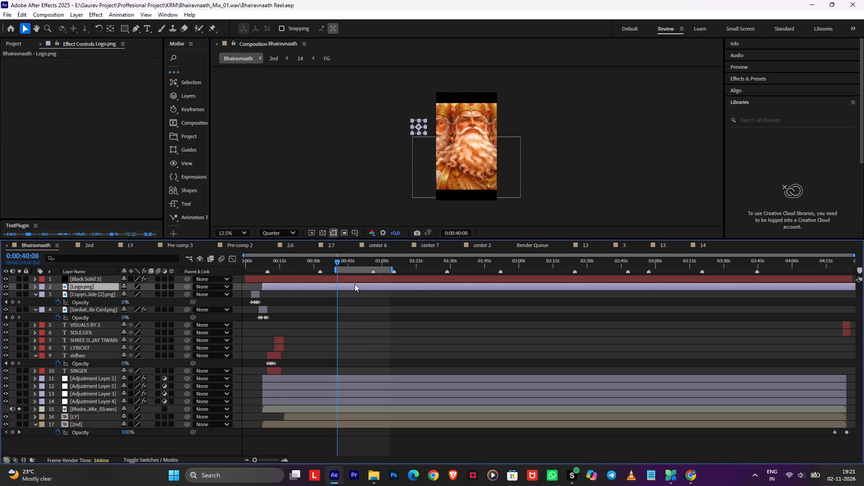
pyautogui.moveTo(6, 288); pyautogui.dragTo(6, 293)
# Set the CC Jaws Completion on Black Solid 3 to 82% and save the project.
pyautogui.click(305, 277)
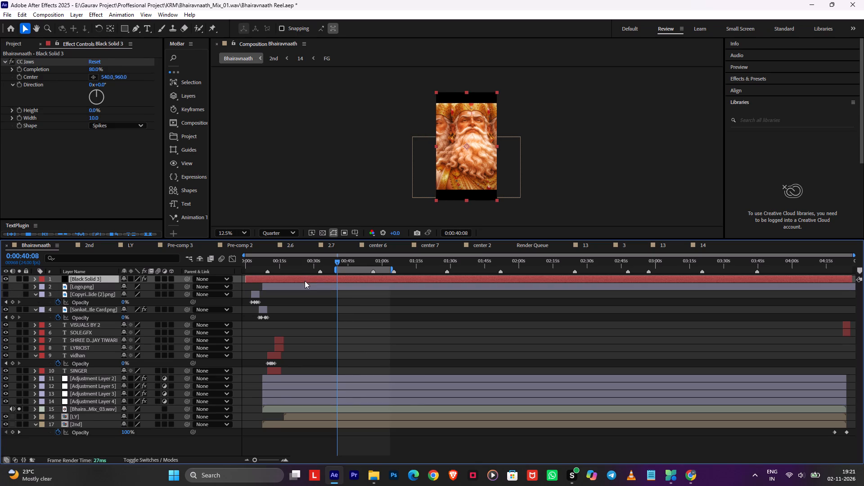
pyautogui.press('Delete')
pyautogui.hotkey('ctrl', 'z')
pyautogui.moveTo(94, 72); pyautogui.dragTo(100, 76)
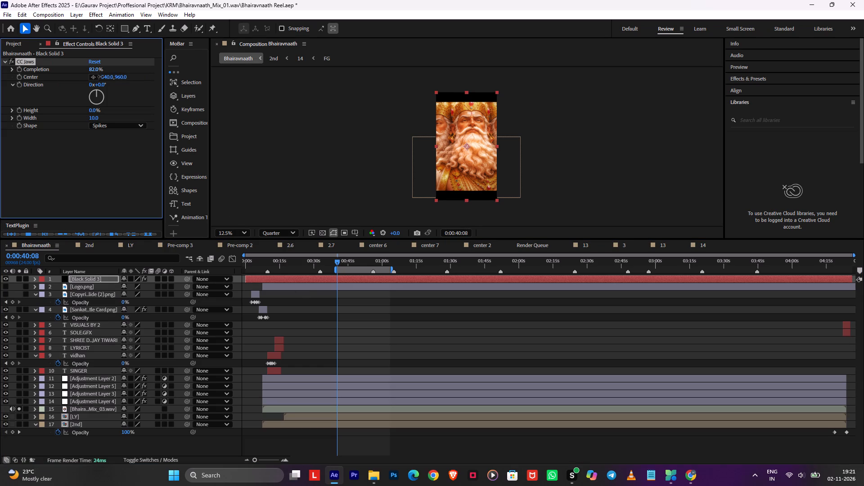
pyautogui.moveTo(100, 76); pyautogui.dragTo(103, 79)
pyautogui.click(434, 329)
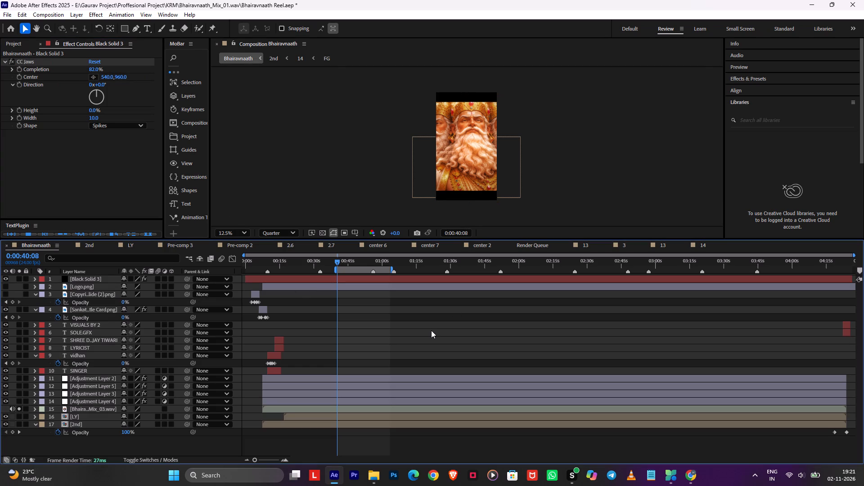
pyautogui.hotkey('ctrl', 's')
pyautogui.scroll(-1, 425, 335)
# Preview Bhairavnaath up to 0:00:42:17 and nudge the LY layer sideways so the lyric line sits centred in the vertical frame.
pyautogui.click(355, 417)
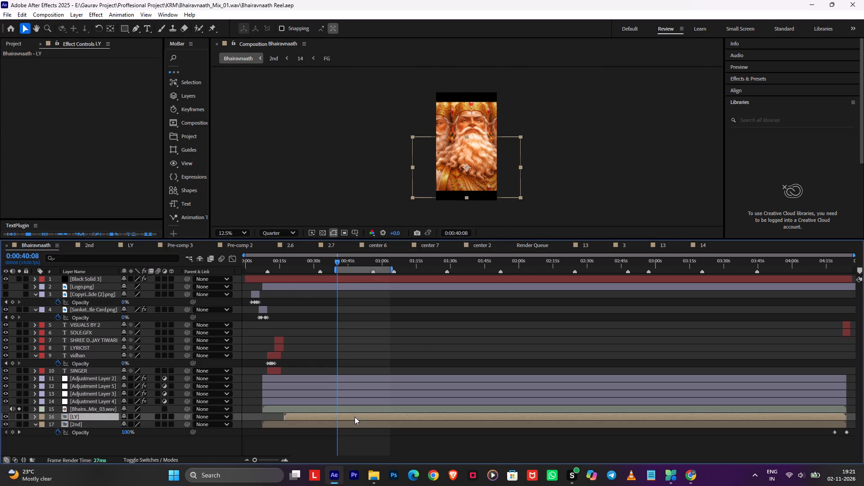
pyautogui.moveTo(486, 179); pyautogui.dragTo(491, 170)
pyautogui.hotkey('ctrl', 'z')
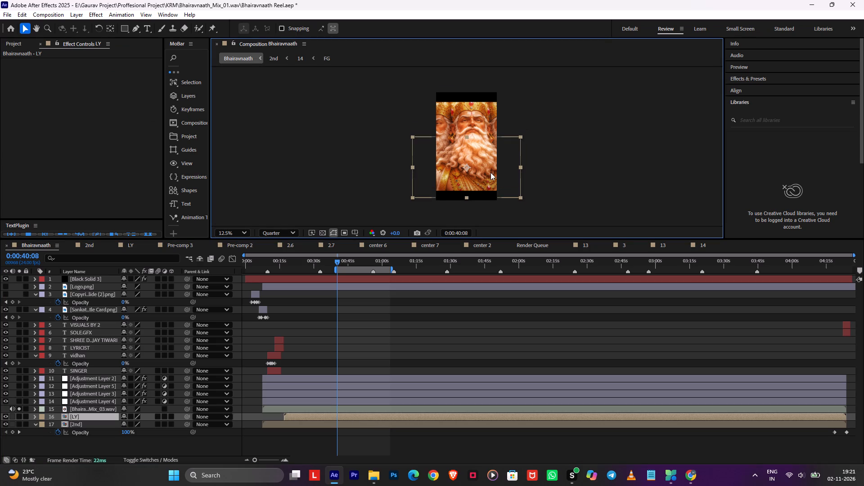
pyautogui.press('space')
pyautogui.scroll(1, 486, 196)
pyautogui.press('space')
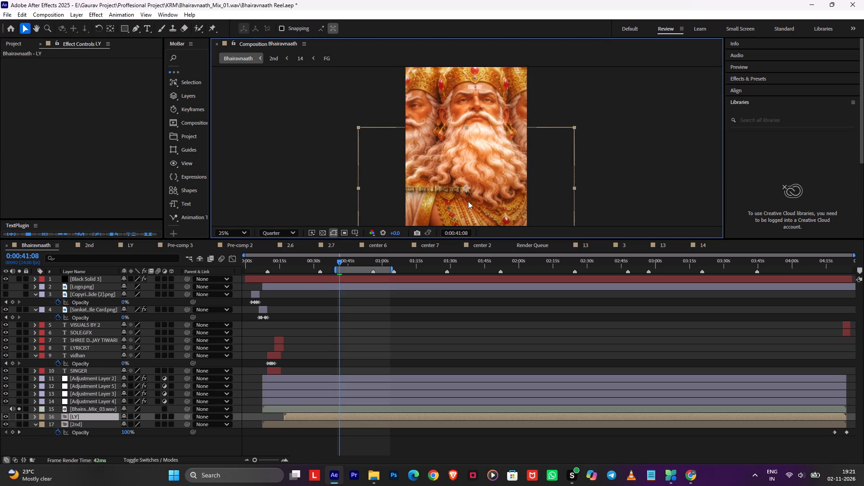
pyautogui.moveTo(463, 202); pyautogui.dragTo(475, 202)
pyautogui.press('space')
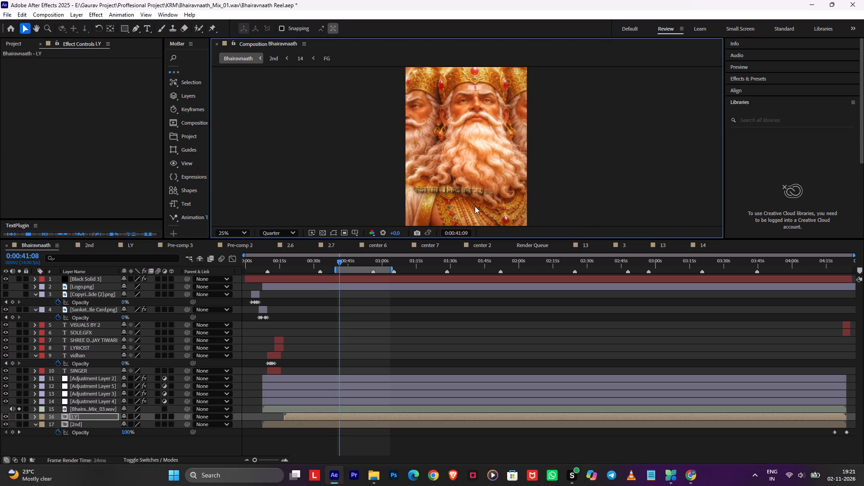
pyautogui.press('space')
pyautogui.moveTo(483, 211); pyautogui.dragTo(477, 211)
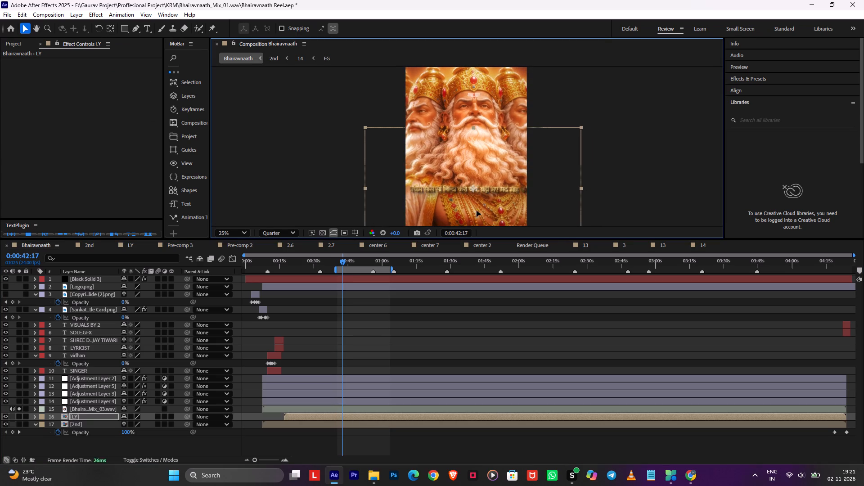
pyautogui.moveTo(477, 211); pyautogui.dragTo(474, 211)
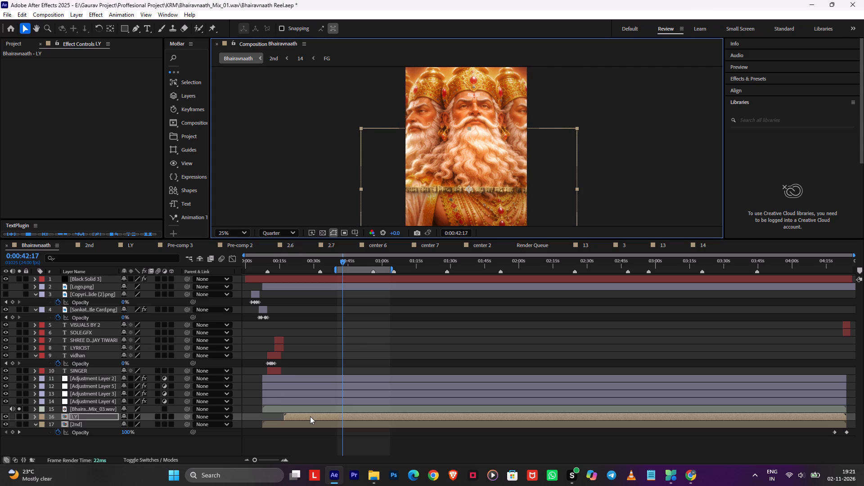
# Open the LY composition and delete its pre-rendered LY.mov layer.
pyautogui.doubleClick(310, 416)
pyautogui.press('Tab')
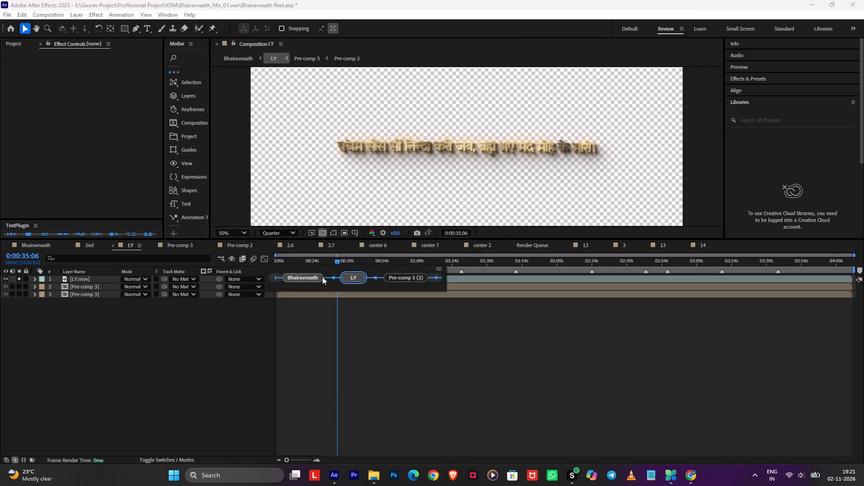
pyautogui.click(319, 279)
pyautogui.doubleClick(355, 416)
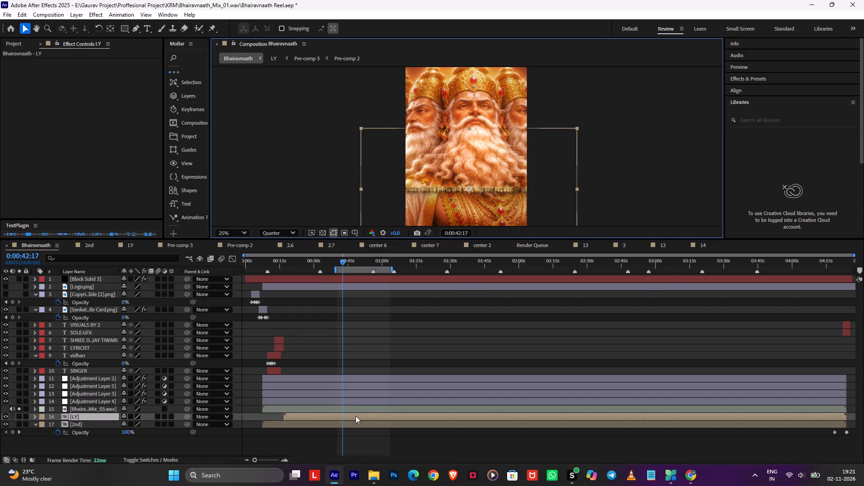
pyautogui.click(365, 279)
pyautogui.press('Delete')
# In Pre-comp 3, delete the pre-rendered Pre-comp 3.mov layer and turn on the visibility of Black Solid 2.
pyautogui.doubleClick(358, 283)
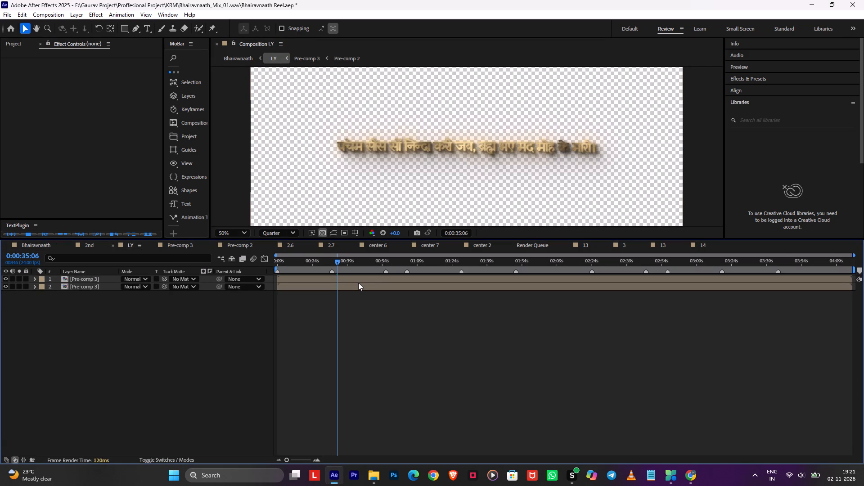
pyautogui.doubleClick(348, 286)
pyautogui.doubleClick(328, 286)
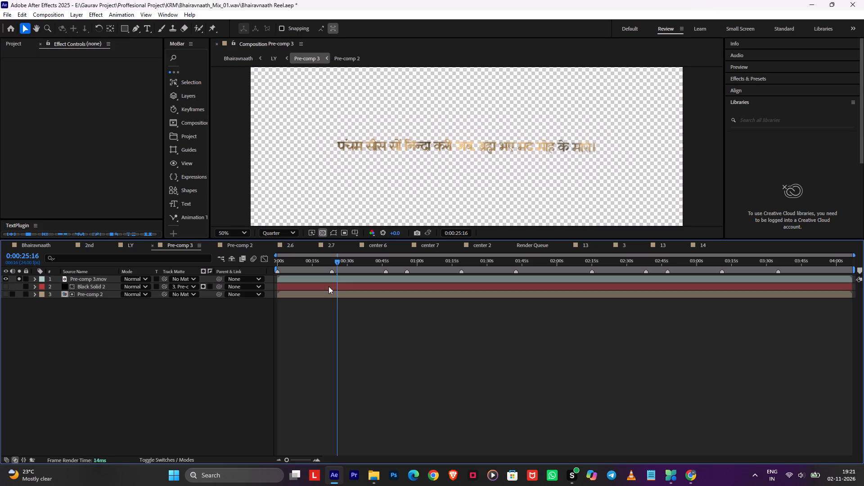
pyautogui.click(343, 280)
pyautogui.press('Delete')
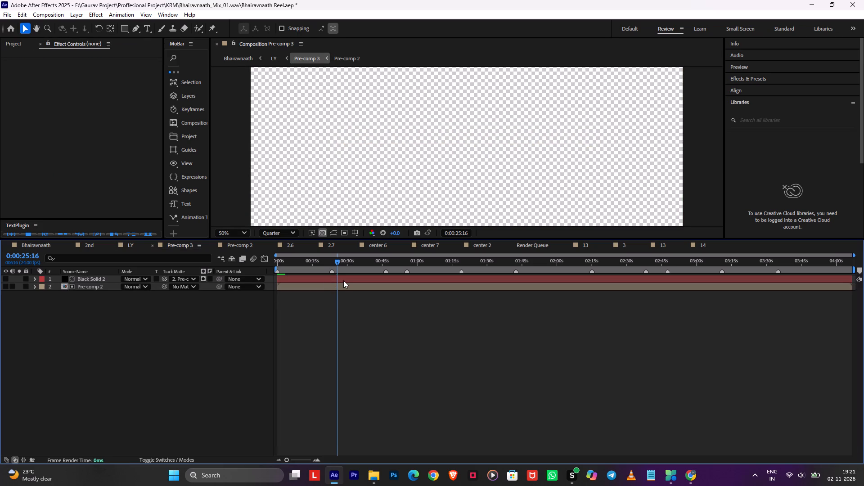
pyautogui.click(338, 286)
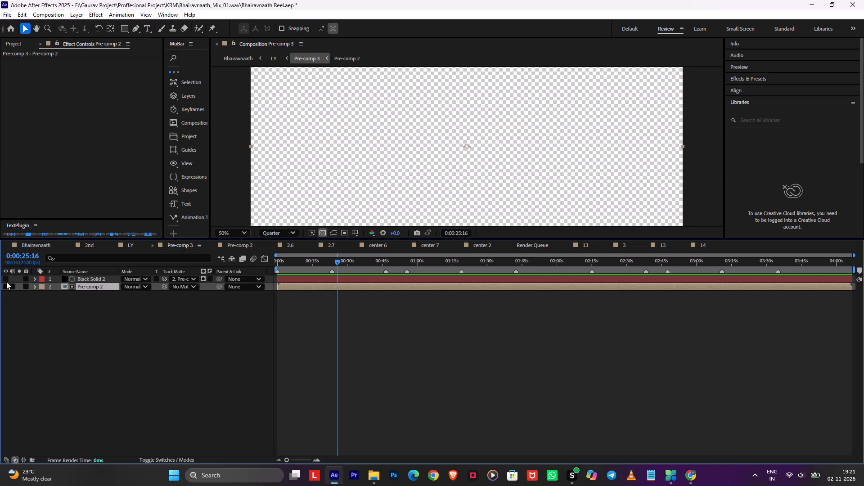
pyautogui.click(7, 280)
# In Pre-comp 2, break the lyric at 0:00:25:16 into two lines after जब, and indent the second line with spaces.
pyautogui.doubleClick(342, 287)
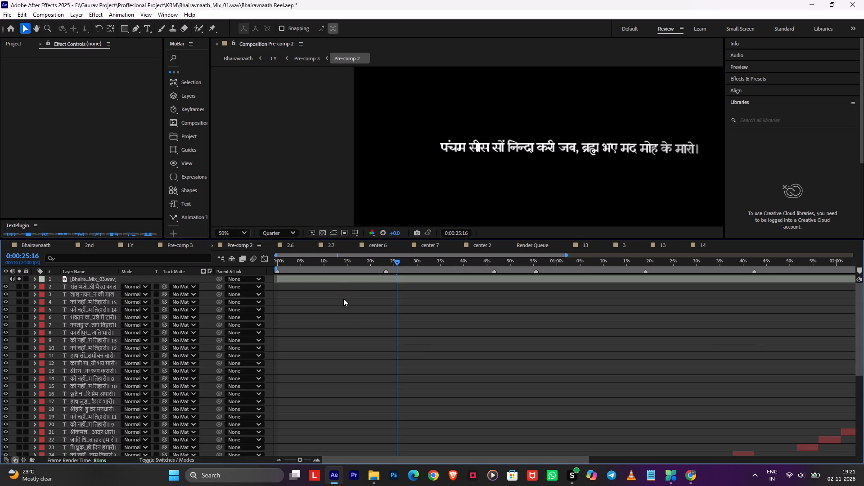
pyautogui.scroll(-1, 424, 341)
pyautogui.scroll(1, 424, 341)
pyautogui.scroll(-6, 423, 342)
pyautogui.scroll(2, 423, 345)
pyautogui.scroll(-2, 423, 345)
pyautogui.scroll(1, 423, 345)
pyautogui.scroll(-3, 424, 350)
pyautogui.scroll(1, 423, 352)
pyautogui.scroll(-2, 423, 353)
pyautogui.scroll(1, 423, 356)
pyautogui.scroll(-1, 423, 357)
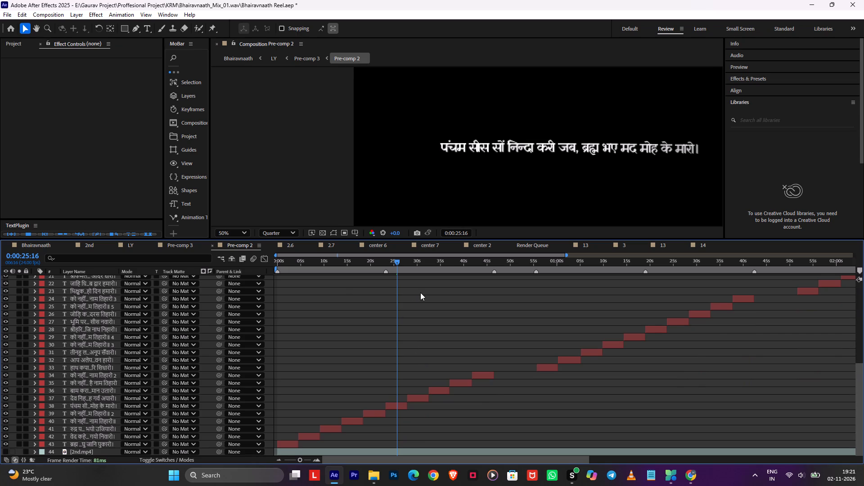
pyautogui.doubleClick(402, 408)
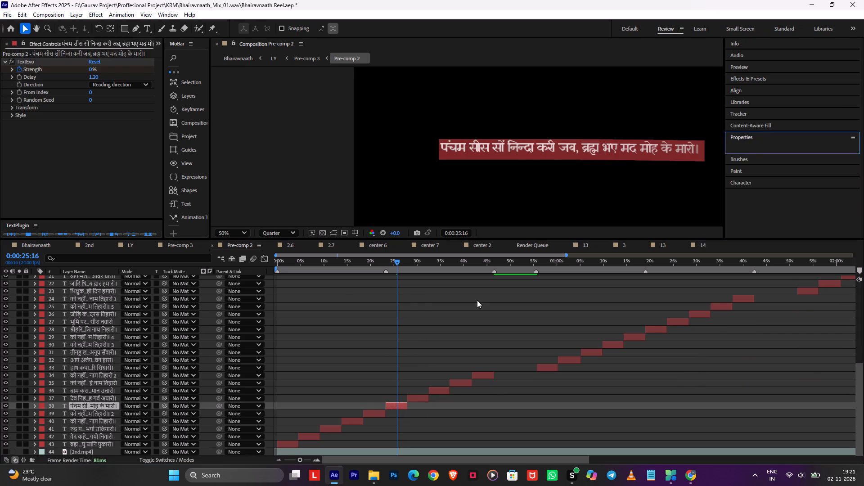
pyautogui.click(584, 153)
pyautogui.press('space')
pyautogui.hotkey('ctrl', 'z')
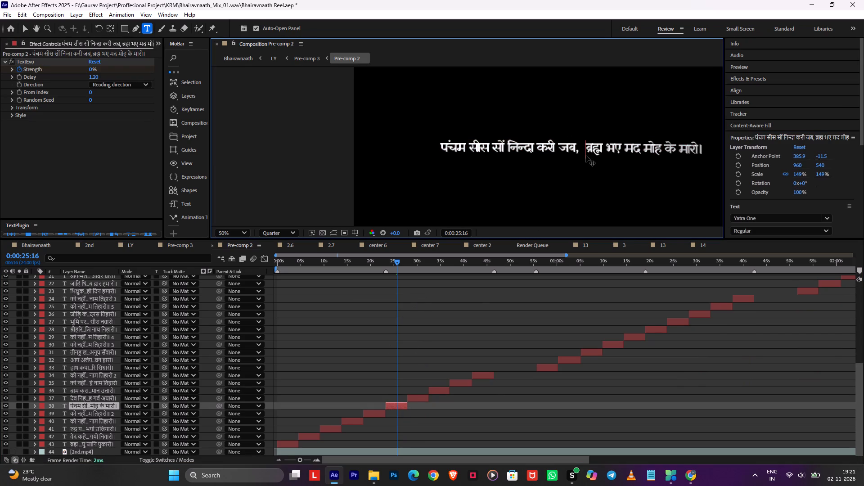
pyautogui.hotkey('shift', 'Return')
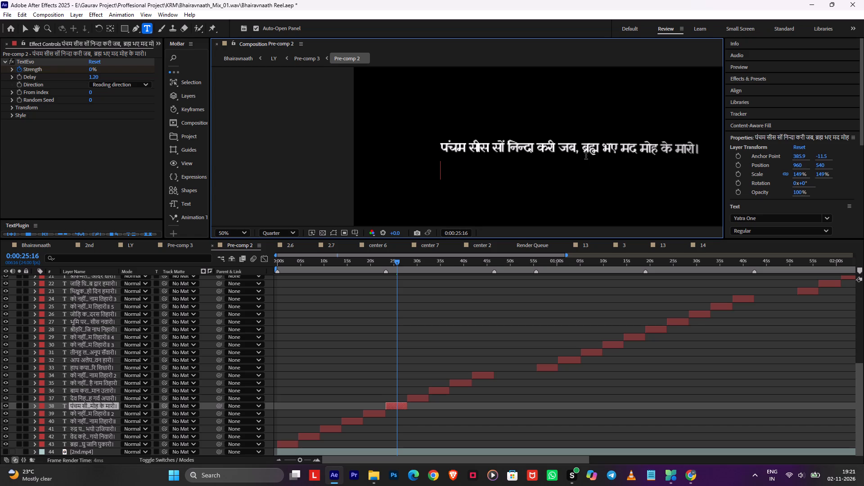
pyautogui.press('space')
pyautogui.press('space')
pyautogui.press('space')
pyautogui.press('space')
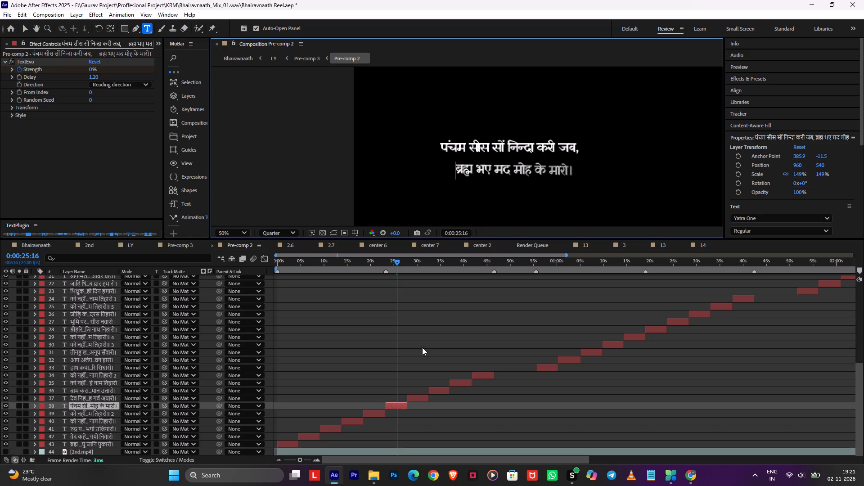
pyautogui.click(423, 342)
# Select the second lyric line, ब्रह्म भए मद मोह के मारो।, show the Character settings, and set its leading to 54 px.
pyautogui.moveTo(449, 173); pyautogui.dragTo(526, 169)
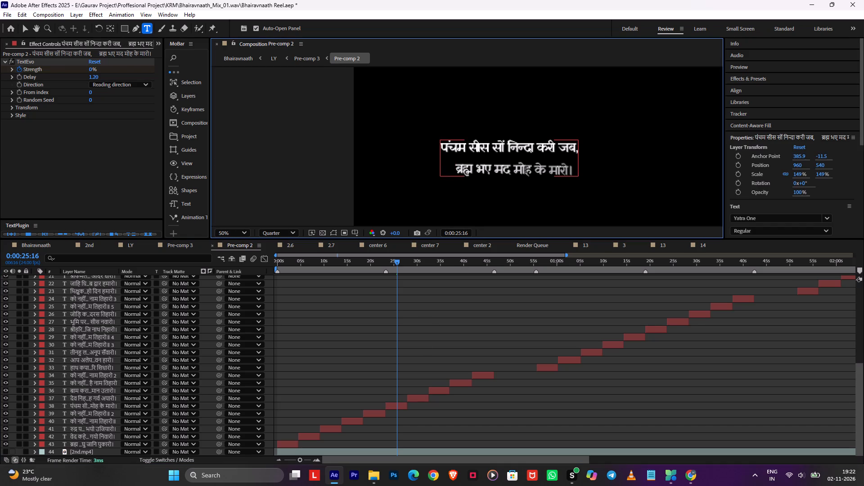
pyautogui.moveTo(526, 169); pyautogui.dragTo(594, 167)
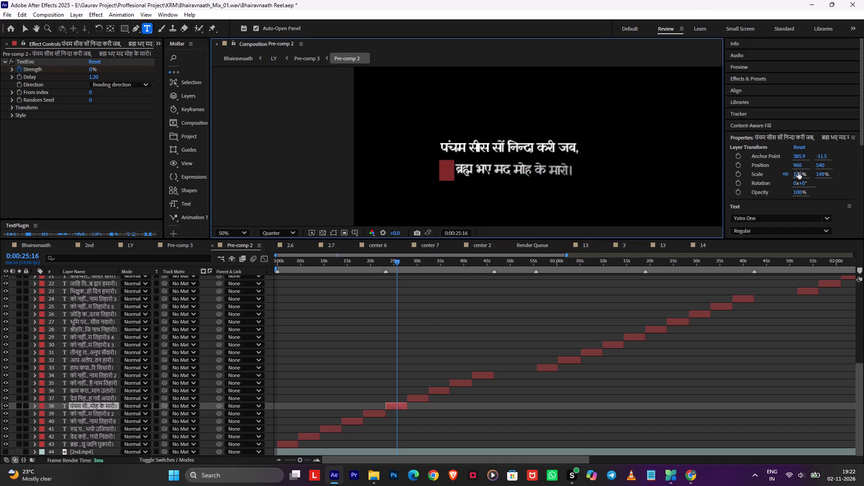
pyautogui.moveTo(798, 172); pyautogui.dragTo(790, 174)
pyautogui.moveTo(454, 168); pyautogui.dragTo(593, 168)
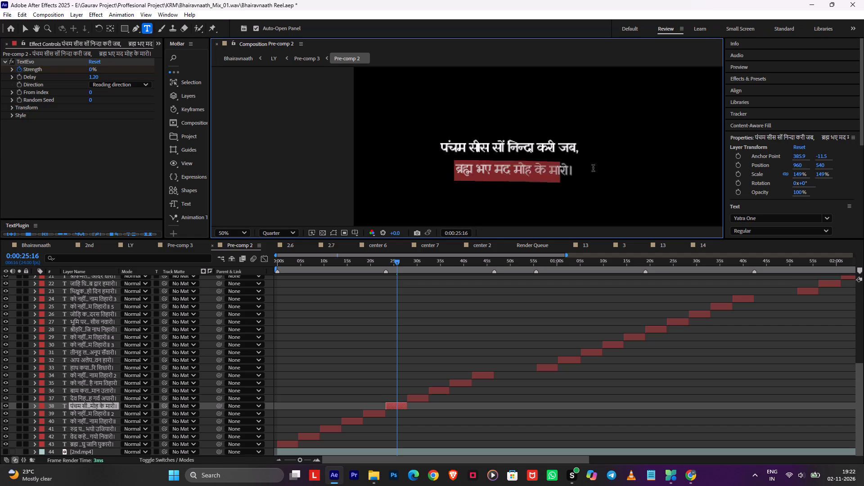
pyautogui.moveTo(593, 168); pyautogui.dragTo(579, 170)
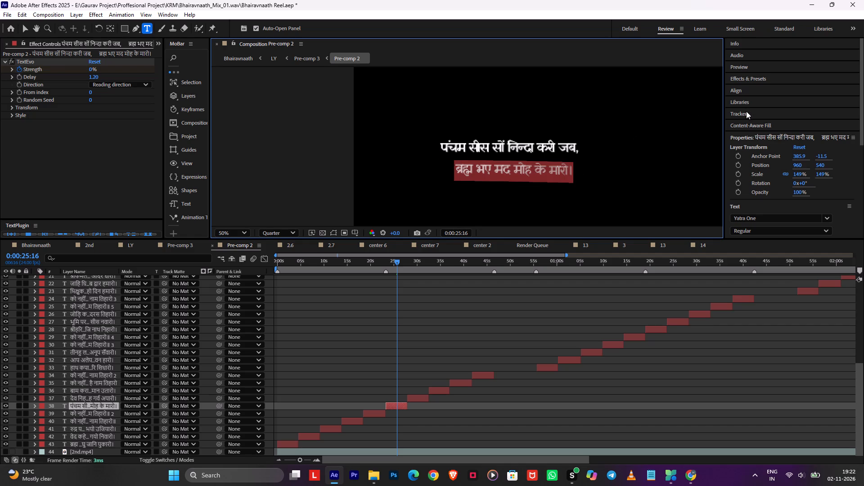
pyautogui.click(745, 125)
pyautogui.click(741, 122)
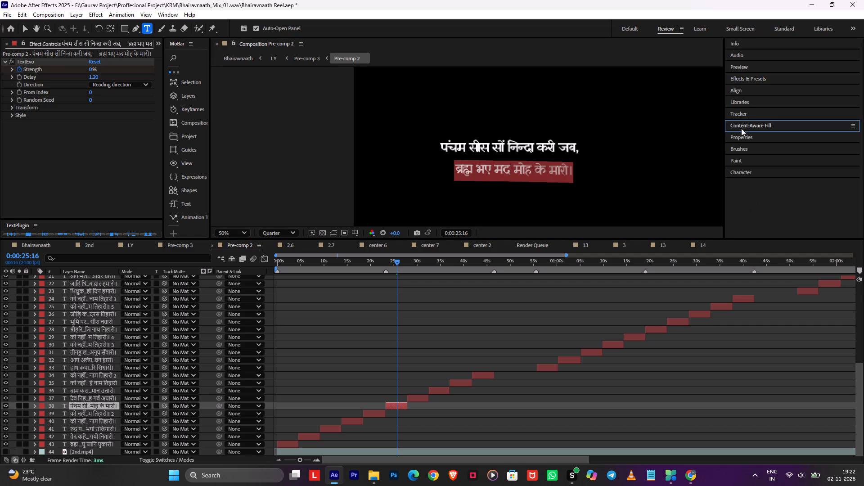
pyautogui.click(163, 13)
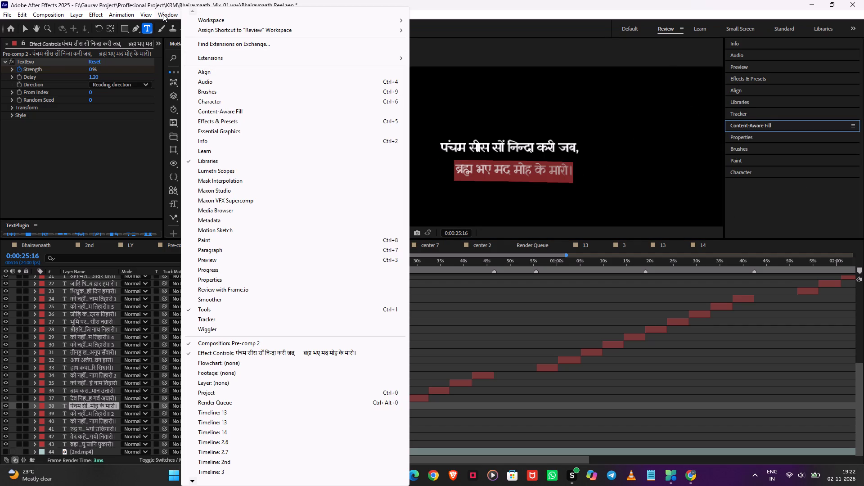
pyautogui.click(216, 103)
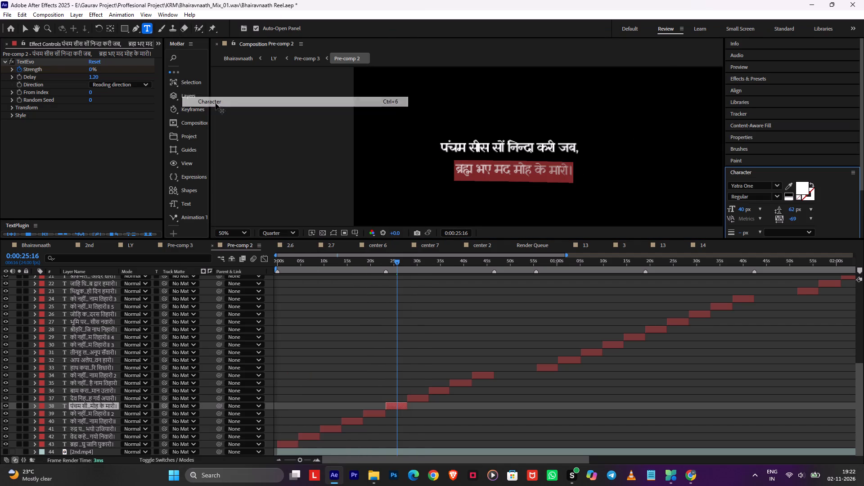
pyautogui.click(793, 210)
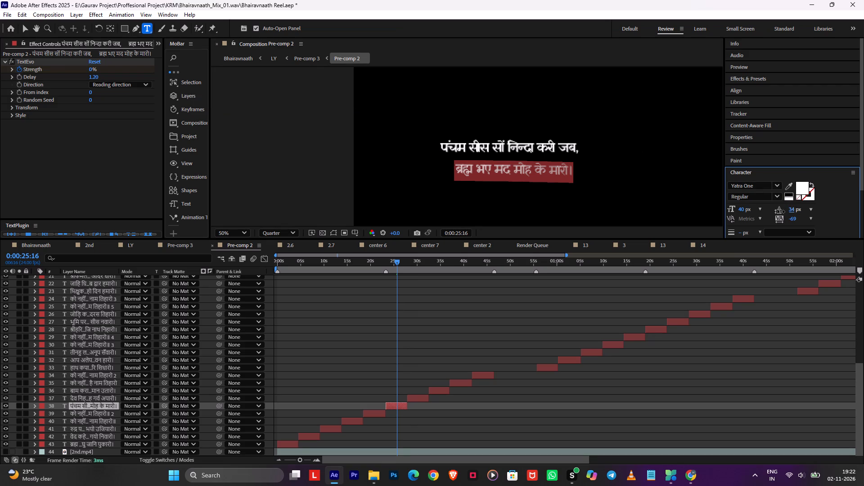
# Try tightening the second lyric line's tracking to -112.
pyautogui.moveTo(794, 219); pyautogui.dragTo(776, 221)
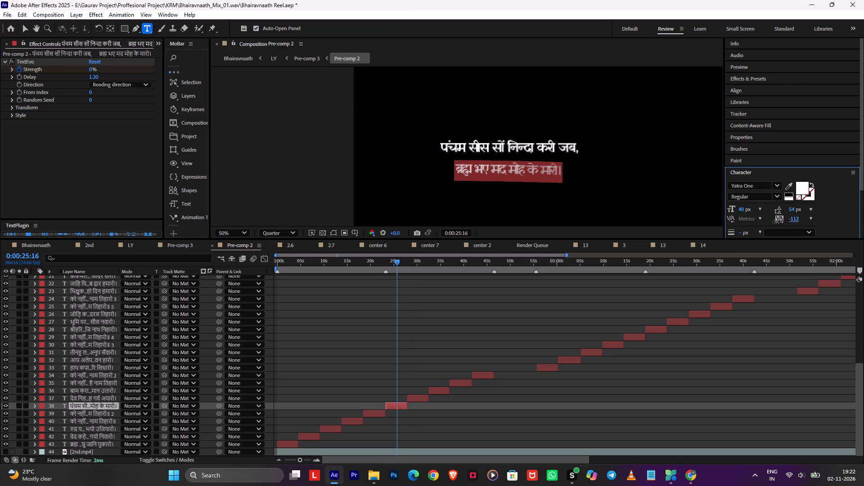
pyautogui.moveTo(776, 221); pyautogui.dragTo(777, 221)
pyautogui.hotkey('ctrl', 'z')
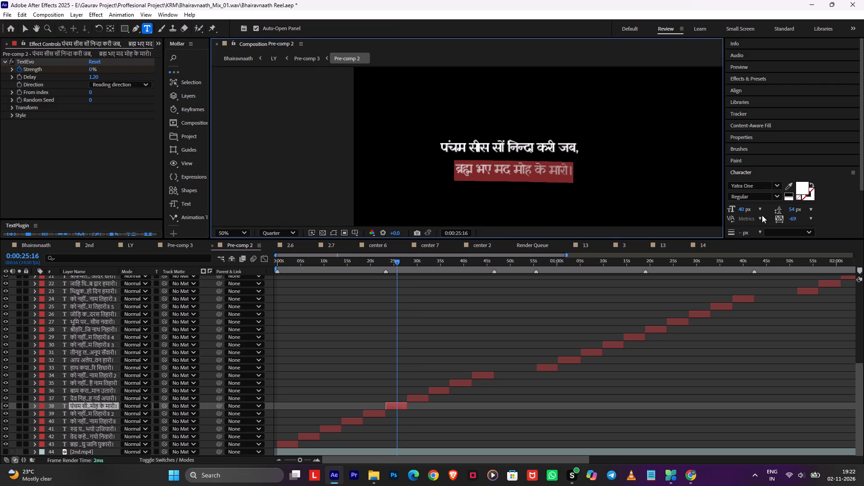
# Reduce the second lyric line's font size to 37 px and centre the layer's anchor point on the text.
pyautogui.click(744, 207)
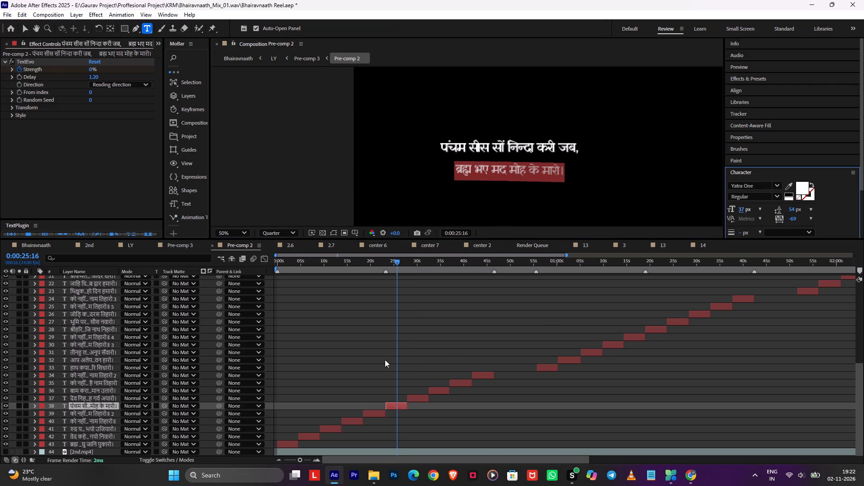
pyautogui.click(370, 360)
pyautogui.click(393, 405)
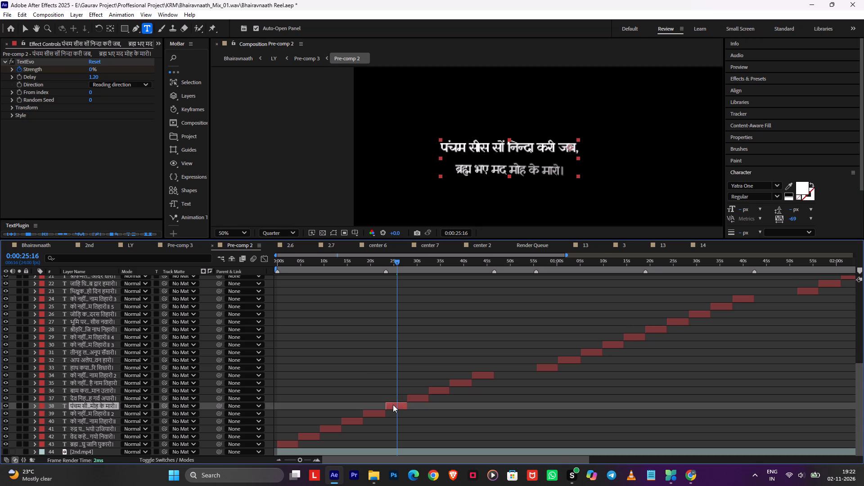
pyautogui.hotkey('ctrl', 'alt', 'Home')
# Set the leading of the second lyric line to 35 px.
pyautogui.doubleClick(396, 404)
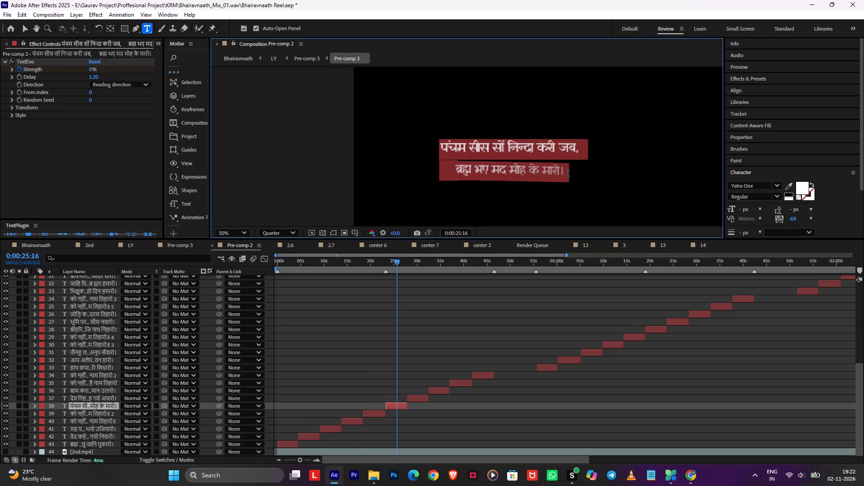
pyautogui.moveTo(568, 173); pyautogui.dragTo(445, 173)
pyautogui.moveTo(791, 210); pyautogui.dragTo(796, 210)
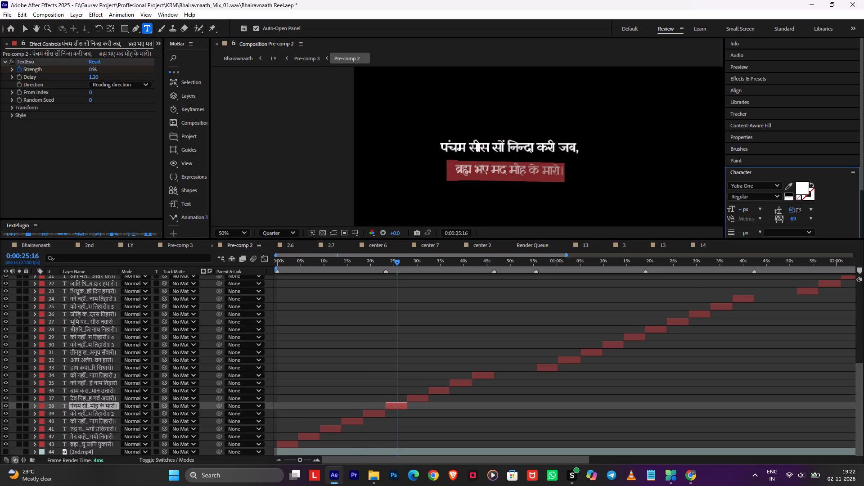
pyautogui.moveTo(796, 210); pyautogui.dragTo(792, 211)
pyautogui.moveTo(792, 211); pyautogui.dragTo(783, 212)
# Format the first lyric line, पंचम सीस सों निन्दा करी जब, with 46 px size, 66 px leading and -72 tracking.
pyautogui.moveTo(439, 148); pyautogui.dragTo(592, 142)
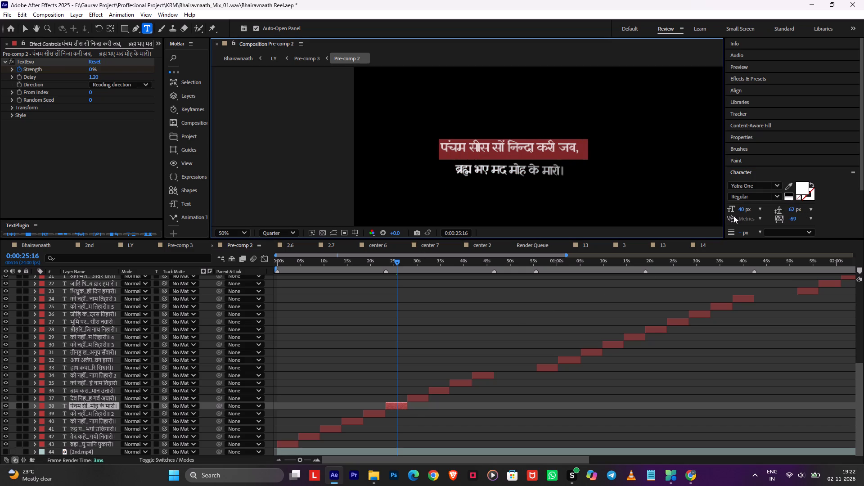
pyautogui.moveTo(791, 210); pyautogui.dragTo(795, 211)
pyautogui.click(795, 220)
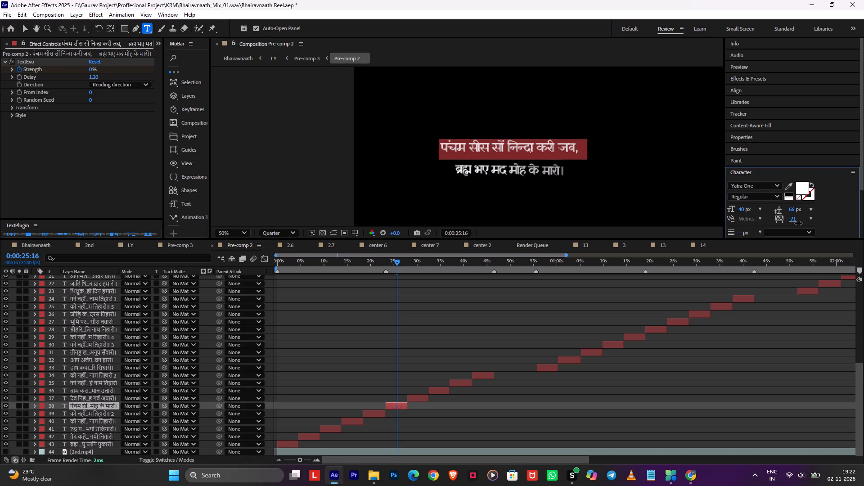
pyautogui.moveTo(742, 210); pyautogui.dragTo(748, 212)
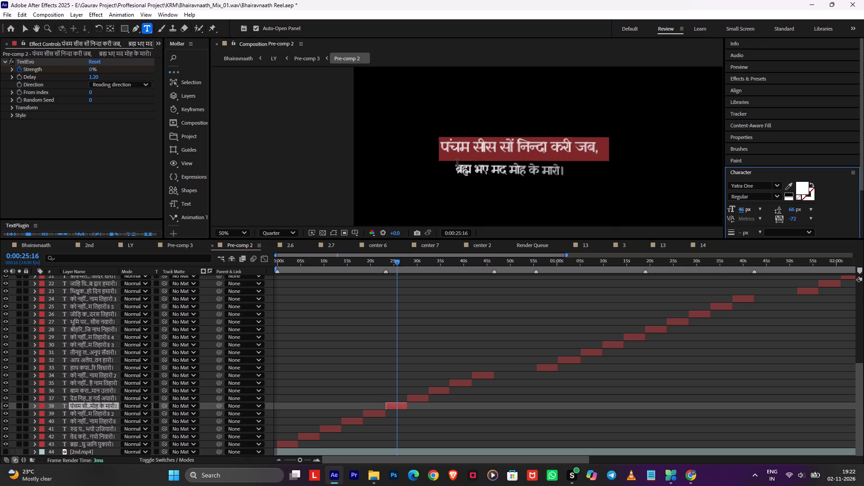
# Indent the second lyric line further by adding three spaces before ब्रह्म.
pyautogui.click(456, 163)
pyautogui.press('space')
pyautogui.press('space')
pyautogui.press('space')
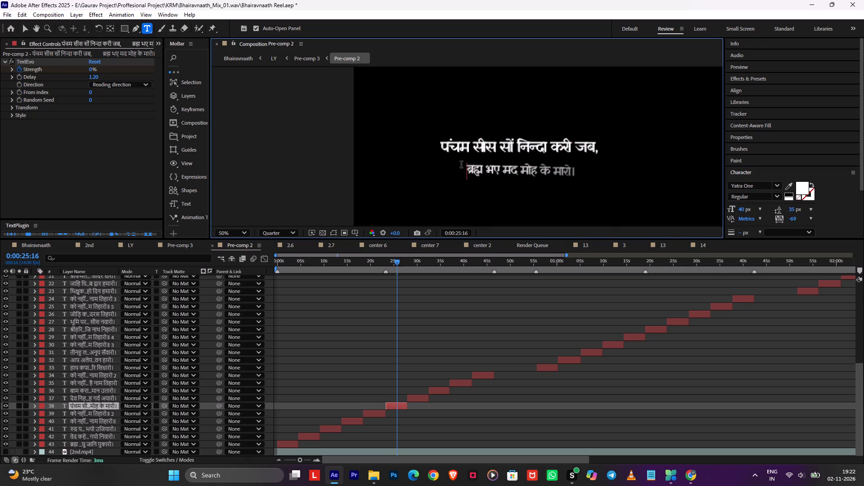
# Set tracking to -54 and leading to 39 px across both lines of the पंचम सीस lyric.
pyautogui.moveTo(442, 146); pyautogui.dragTo(607, 175)
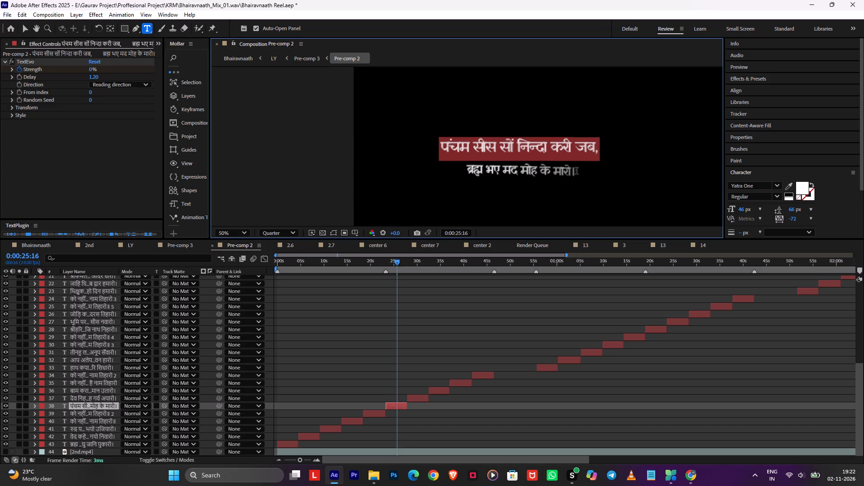
pyautogui.moveTo(576, 171); pyautogui.dragTo(427, 125)
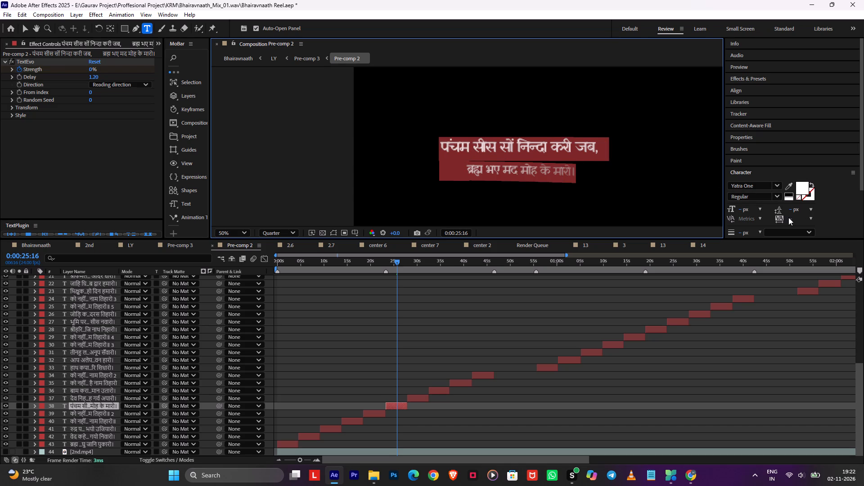
pyautogui.moveTo(791, 217); pyautogui.dragTo(802, 220)
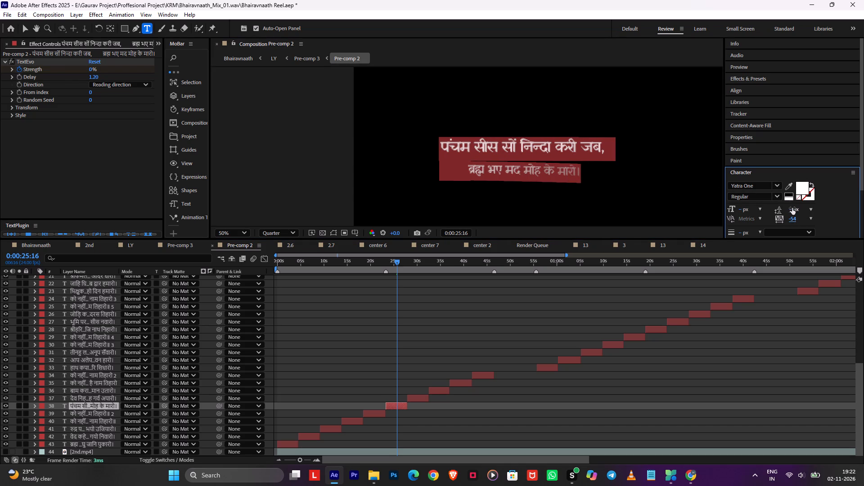
pyautogui.moveTo(792, 208); pyautogui.dragTo(779, 205)
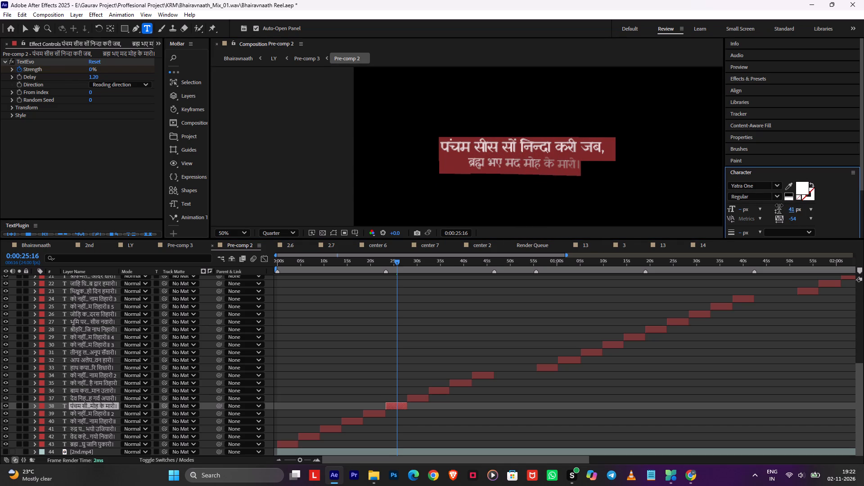
pyautogui.moveTo(779, 205); pyautogui.dragTo(778, 205)
pyautogui.click(448, 335)
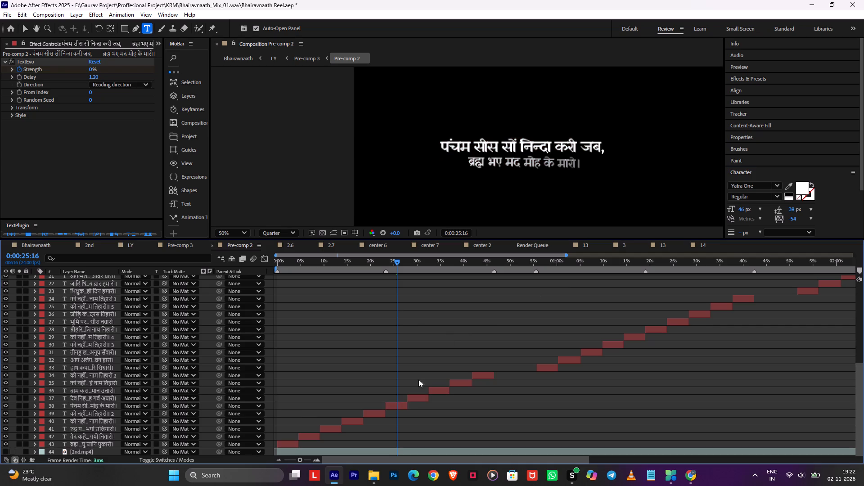
# Centre the anchor point of the पंचम सीस lyric layer, scale it to 133%, and save the project.
pyautogui.click(400, 405)
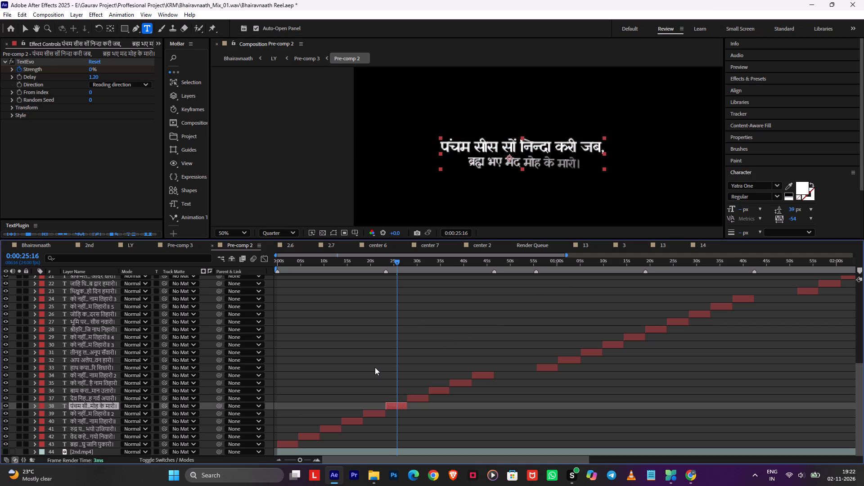
pyautogui.hotkey('ctrl', 'alt', 'Home')
pyautogui.hotkey('ctrl', 's')
pyautogui.moveTo(151, 412); pyautogui.dragTo(144, 412)
pyautogui.click(406, 375)
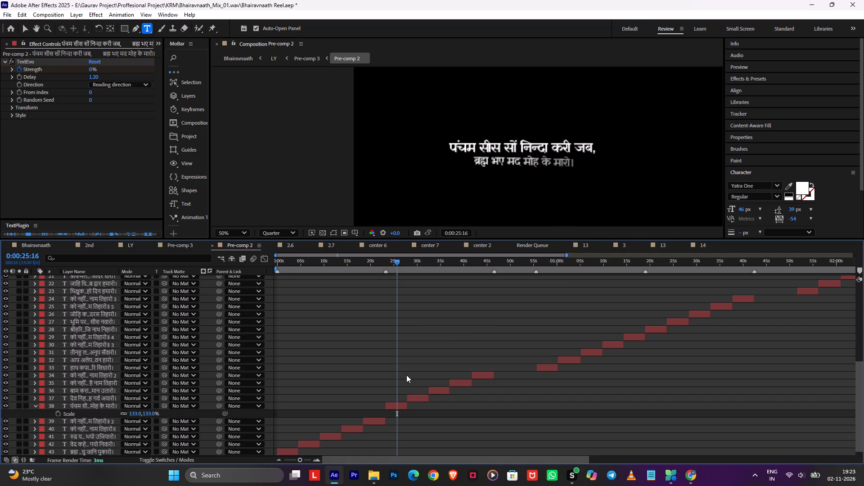
pyautogui.hotkey('ctrl', 'z')
pyautogui.hotkey('ctrl', 'shift', 'z')
pyautogui.hotkey('ctrl', 'shift', 'z')
pyautogui.hotkey('ctrl', 's')
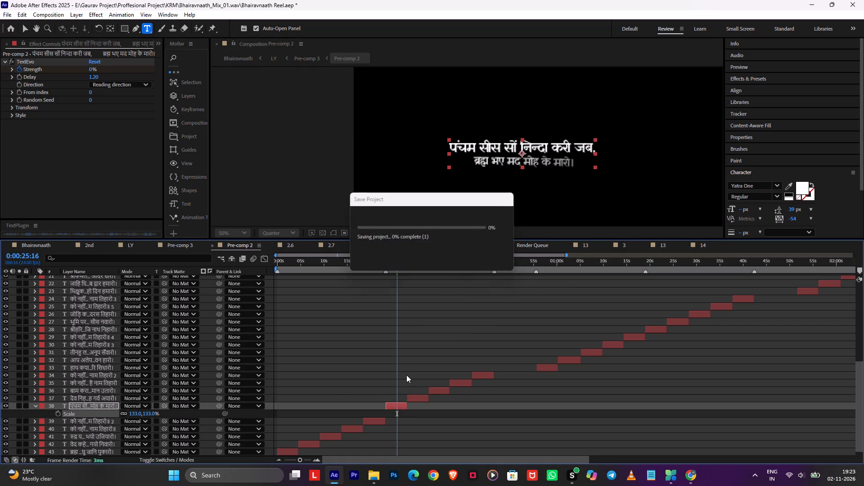
# Centre the two-line पंचम सीस lyric layer in the Pre-comp 2 frame.
pyautogui.scroll(-1, 582, 188)
pyautogui.scroll(1, 582, 187)
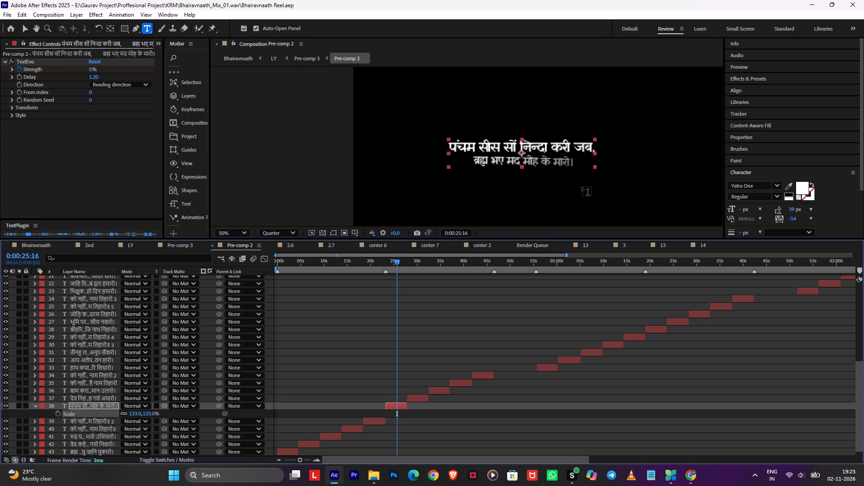
pyautogui.scroll(-1, 581, 187)
pyautogui.press('v')
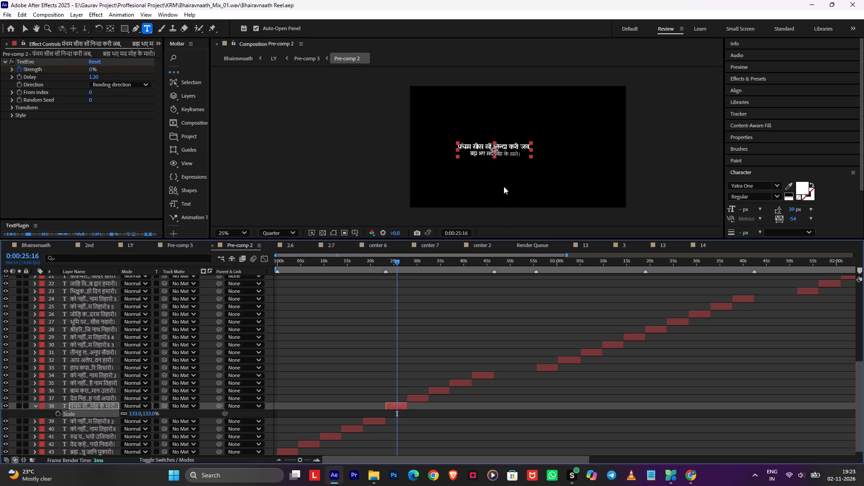
pyautogui.hotkey('ctrl', 'Tab')
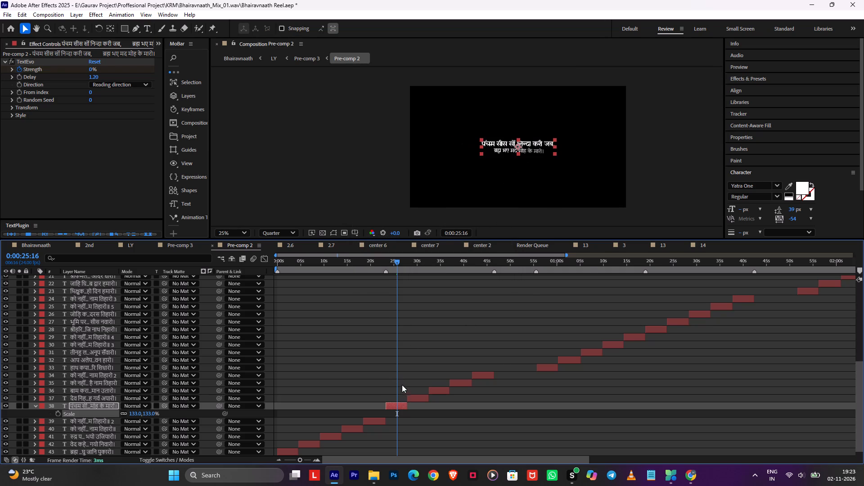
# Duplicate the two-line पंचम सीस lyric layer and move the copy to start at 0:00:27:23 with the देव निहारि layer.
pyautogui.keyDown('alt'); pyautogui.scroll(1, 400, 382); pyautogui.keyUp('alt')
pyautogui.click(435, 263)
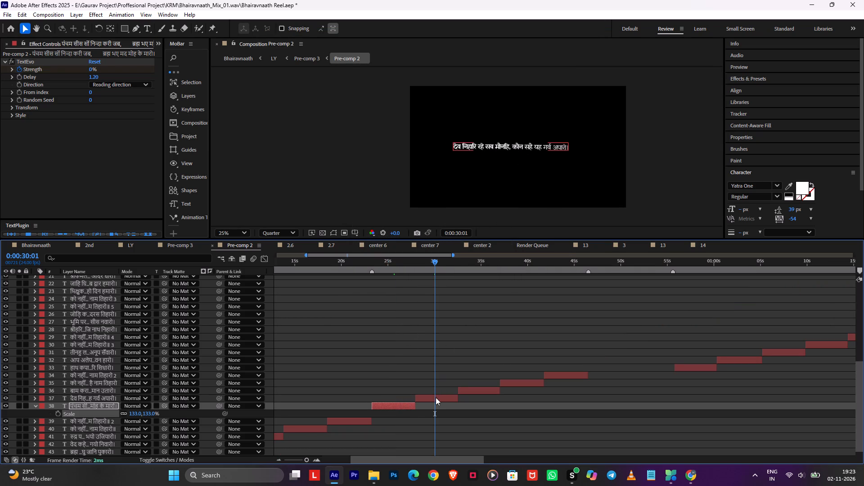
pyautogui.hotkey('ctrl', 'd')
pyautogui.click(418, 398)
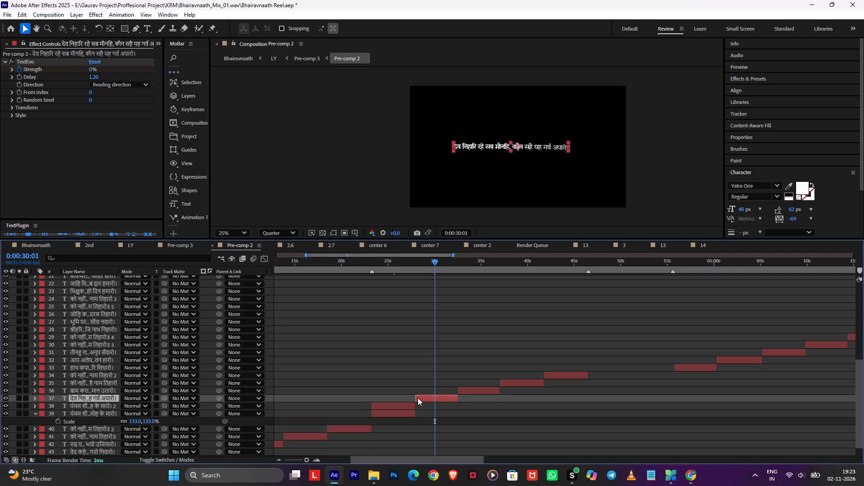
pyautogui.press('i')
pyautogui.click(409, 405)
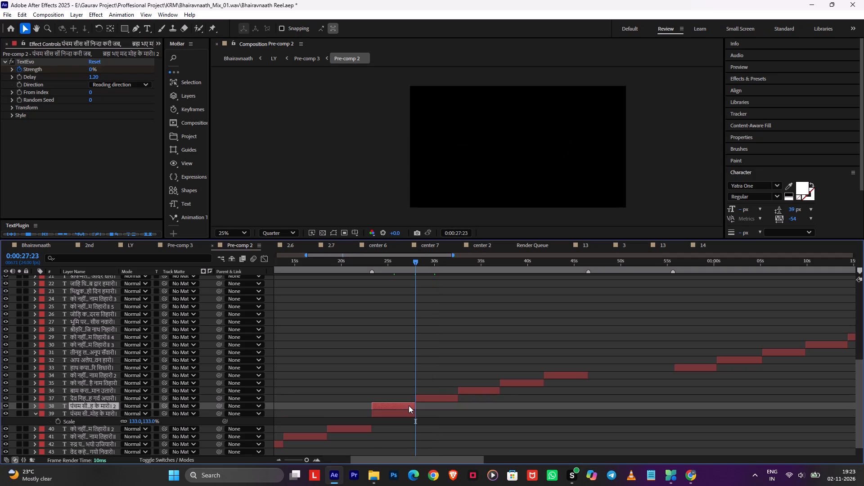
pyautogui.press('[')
# Solo the देव निहारि lyric layer and show it at 0:00:30:13.
pyautogui.click(423, 398)
pyautogui.click(423, 398)
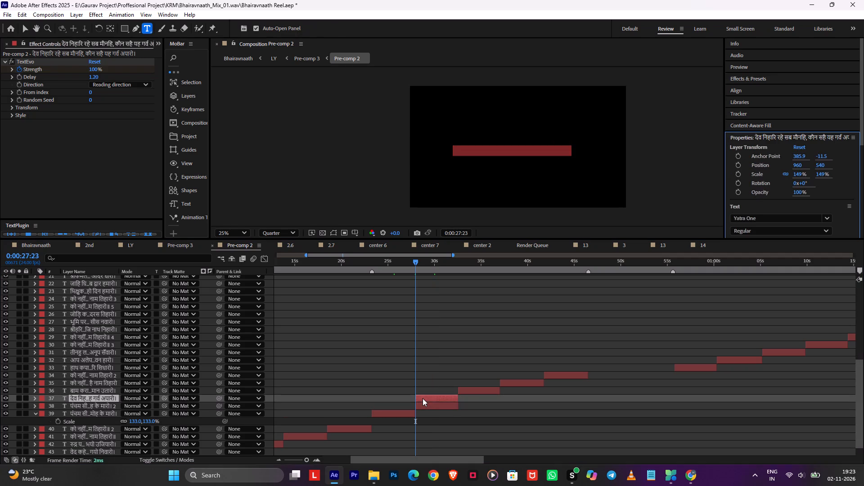
pyautogui.click(440, 355)
pyautogui.click(439, 260)
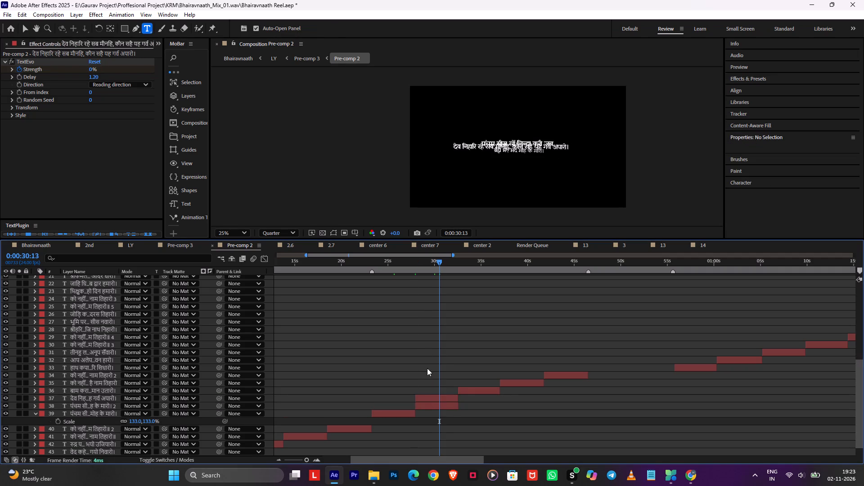
pyautogui.click(417, 401)
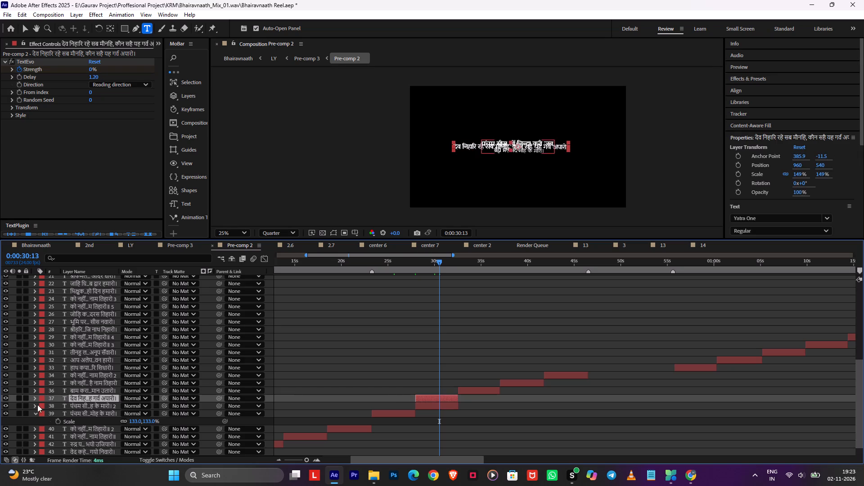
pyautogui.click(20, 397)
pyautogui.scroll(1, 490, 149)
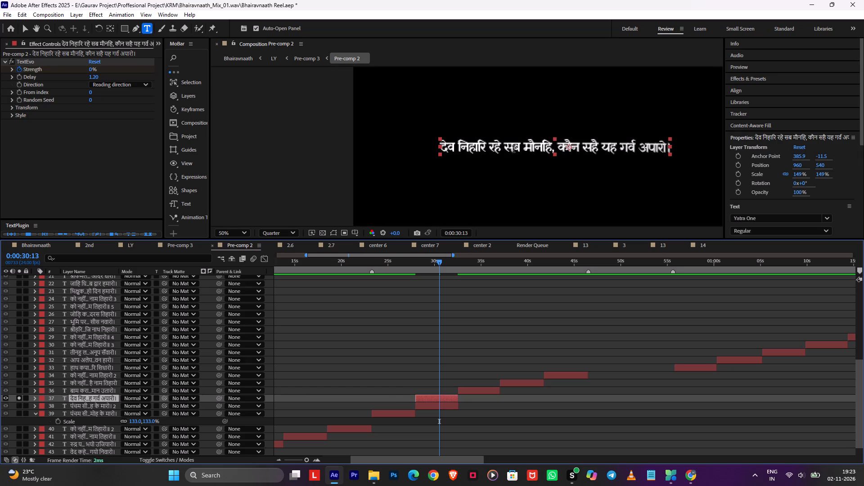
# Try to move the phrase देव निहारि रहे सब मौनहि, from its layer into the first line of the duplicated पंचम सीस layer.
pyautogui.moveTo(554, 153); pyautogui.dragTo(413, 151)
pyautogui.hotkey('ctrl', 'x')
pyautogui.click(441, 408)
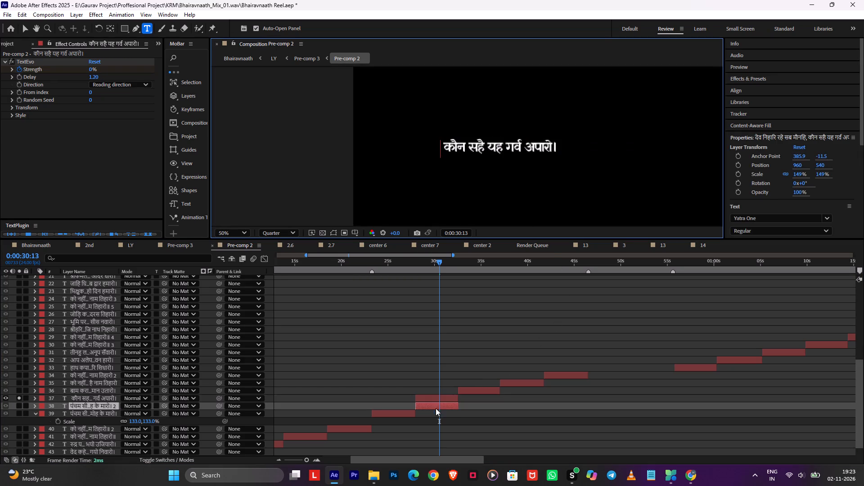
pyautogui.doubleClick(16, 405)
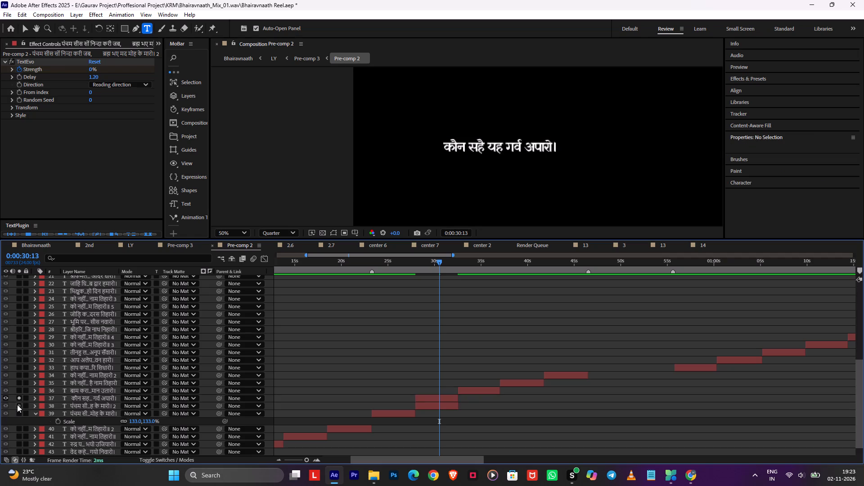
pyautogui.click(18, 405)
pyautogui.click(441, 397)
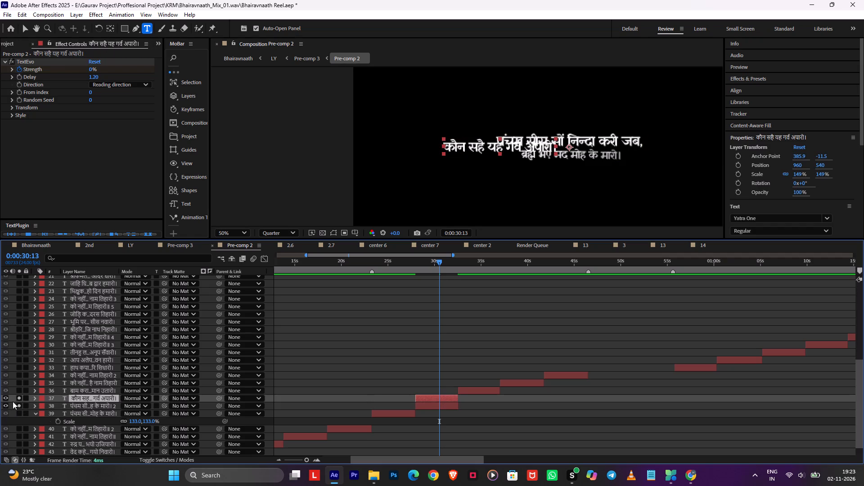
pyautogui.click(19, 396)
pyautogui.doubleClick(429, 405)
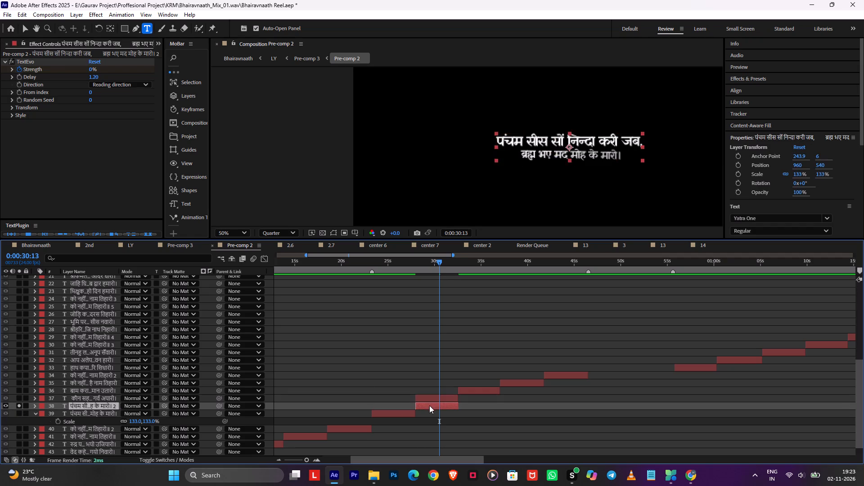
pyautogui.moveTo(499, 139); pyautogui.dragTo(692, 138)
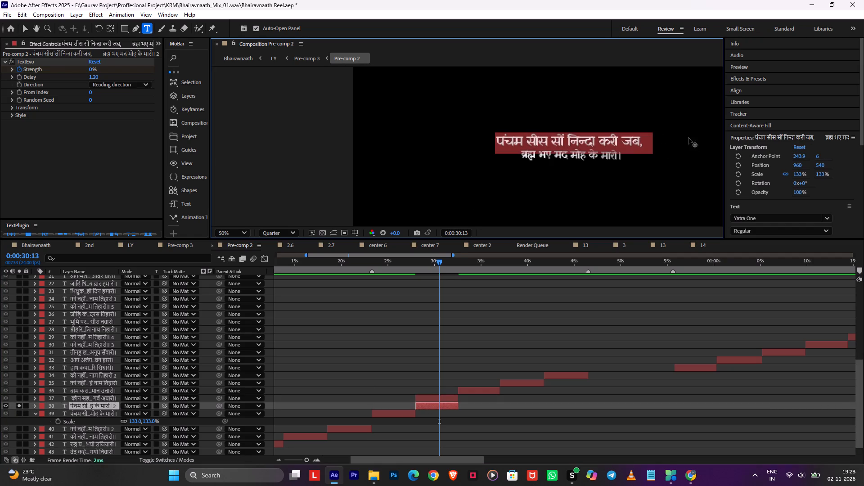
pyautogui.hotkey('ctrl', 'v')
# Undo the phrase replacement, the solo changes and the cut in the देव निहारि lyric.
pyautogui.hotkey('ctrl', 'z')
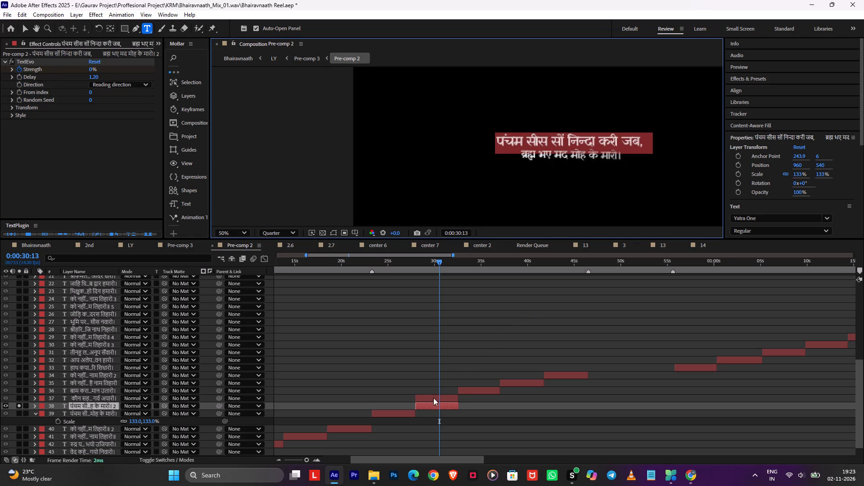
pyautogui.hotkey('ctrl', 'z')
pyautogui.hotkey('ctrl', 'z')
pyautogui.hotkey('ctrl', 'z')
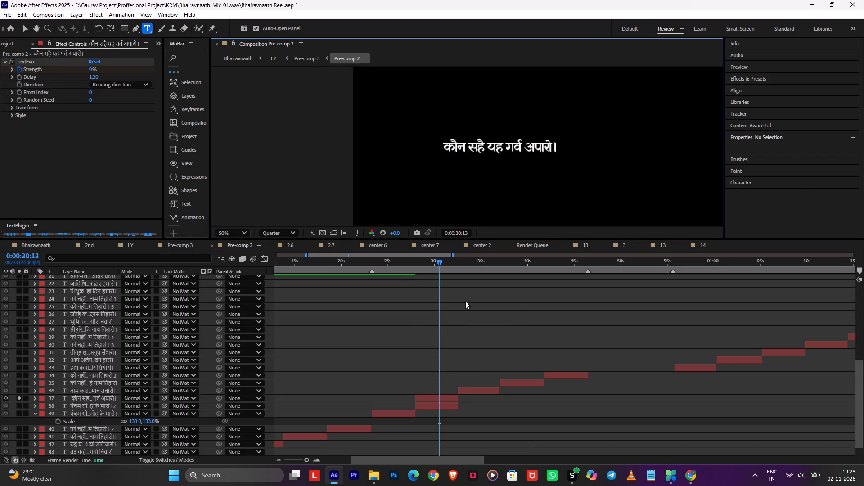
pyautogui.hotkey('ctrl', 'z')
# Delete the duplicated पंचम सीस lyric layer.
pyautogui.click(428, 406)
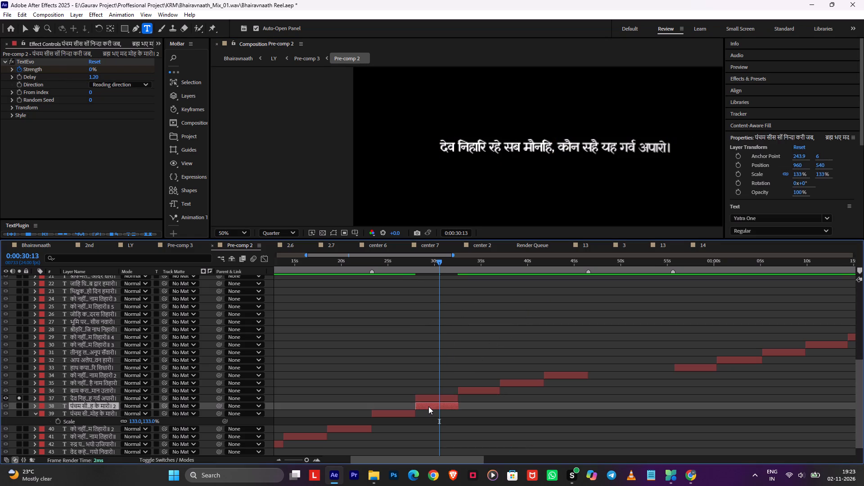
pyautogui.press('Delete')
# Break the देव निहारि lyric into two lines before कौन.
pyautogui.click(430, 402)
pyautogui.doubleClick(432, 396)
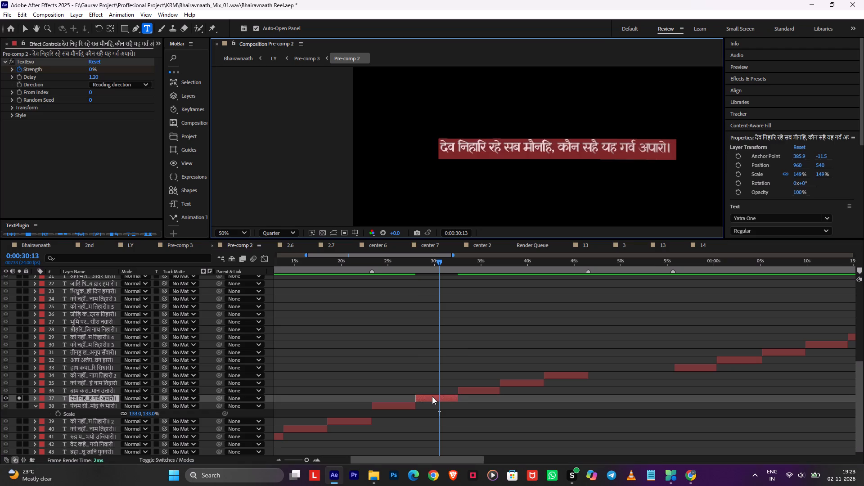
pyautogui.click(561, 137)
pyautogui.click(558, 148)
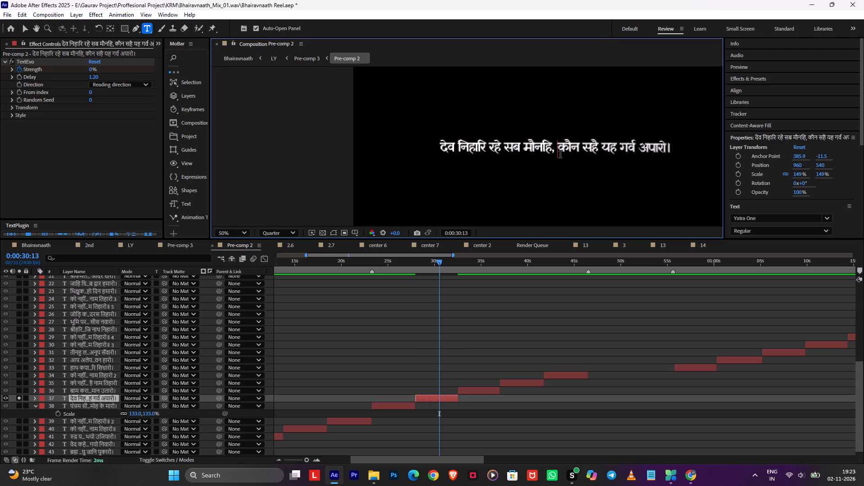
pyautogui.press('Return')
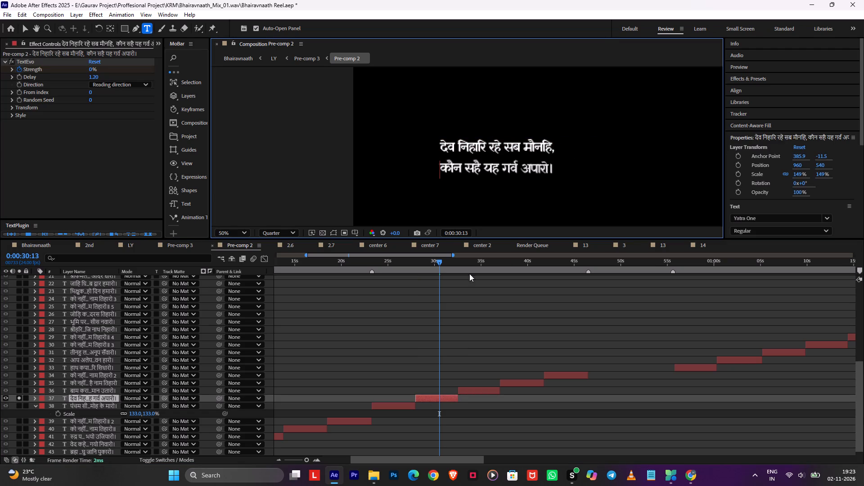
# Centre the anchor point of the देव निहारि lyric layer and centre the layer in the frame.
pyautogui.click(441, 390)
pyautogui.click(436, 395)
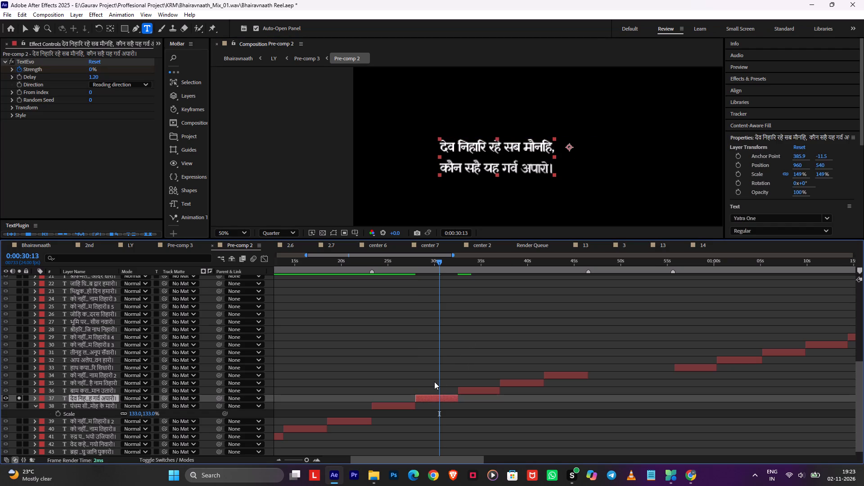
pyautogui.hotkey('ctrl', 'alt', 'Home')
pyautogui.hotkey('ctrl', 'Home')
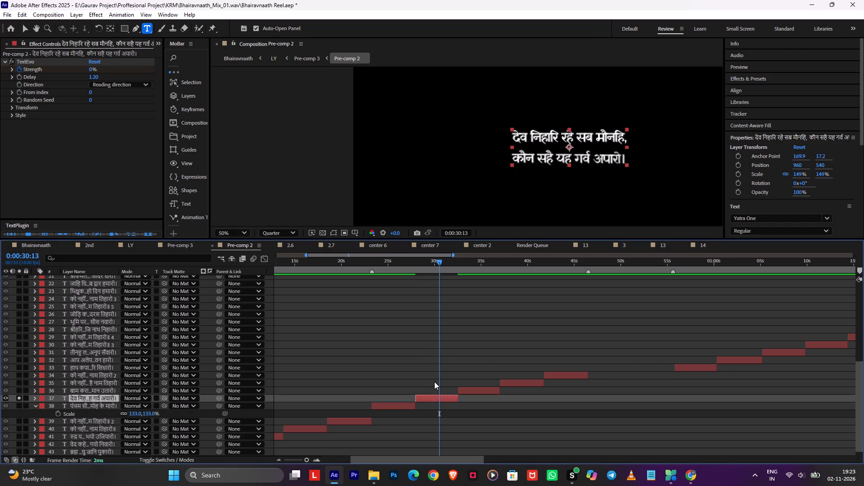
# Set the first line, देव निहारि रहे सब मौनहि, to a 45 px font size and 76 px leading.
pyautogui.doubleClick(427, 397)
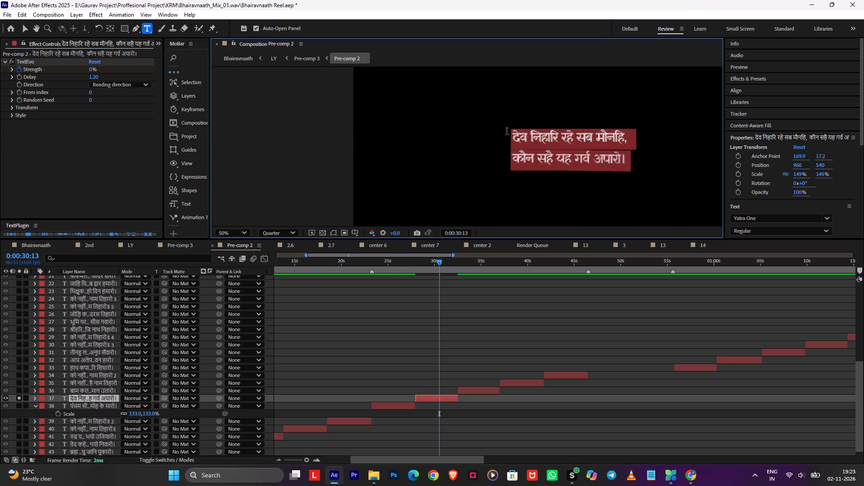
pyautogui.moveTo(512, 139); pyautogui.dragTo(670, 135)
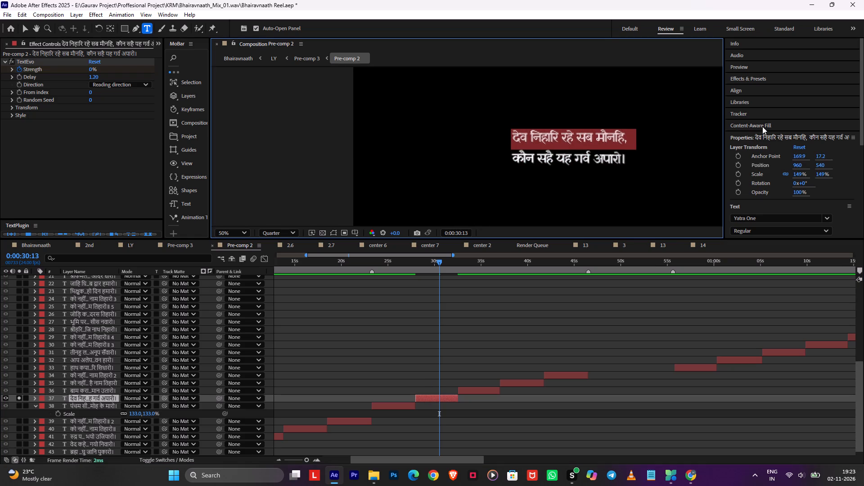
pyautogui.click(740, 128)
pyautogui.click(740, 128)
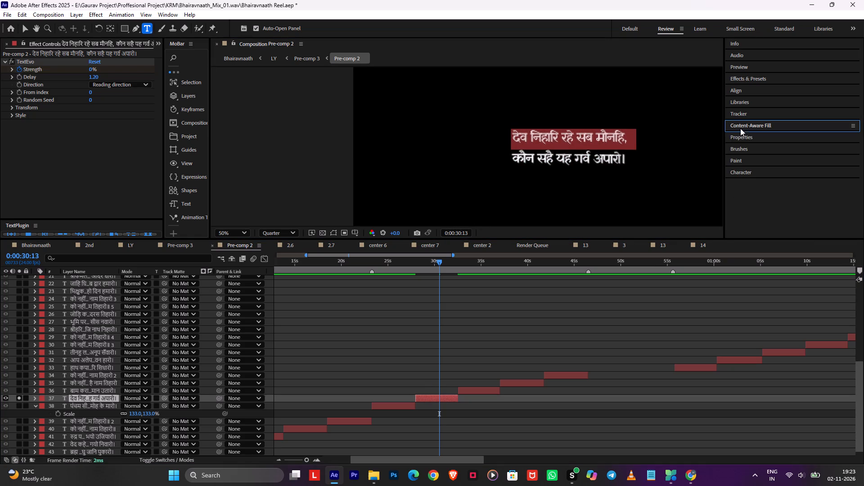
pyautogui.moveTo(742, 173); pyautogui.dragTo(743, 127)
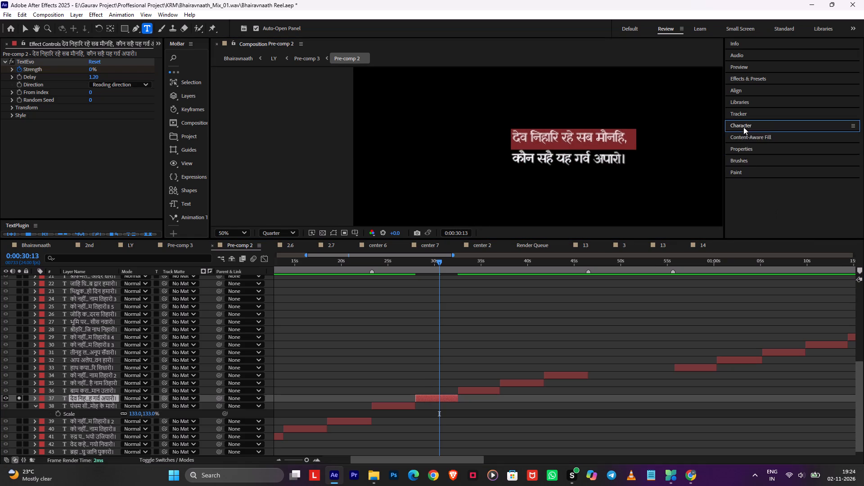
pyautogui.moveTo(743, 127); pyautogui.dragTo(743, 123)
pyautogui.click(743, 127)
pyautogui.moveTo(791, 164); pyautogui.dragTo(801, 164)
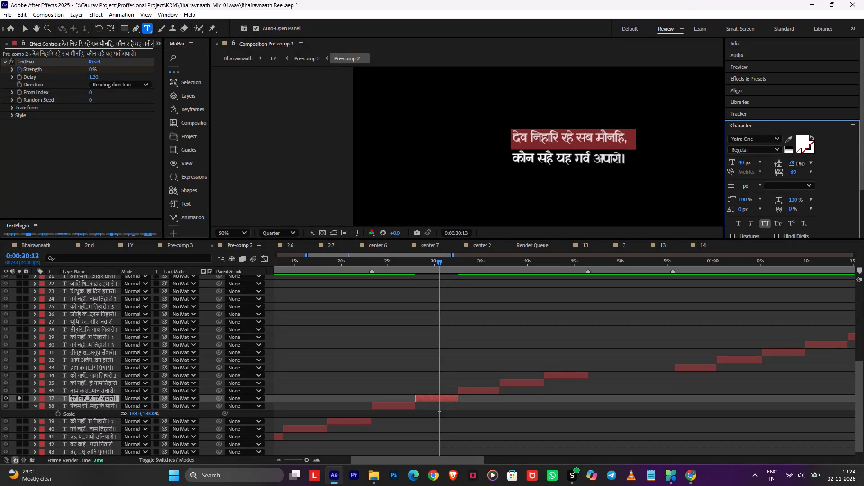
pyautogui.moveTo(801, 164); pyautogui.dragTo(800, 165)
pyautogui.moveTo(745, 162); pyautogui.dragTo(750, 164)
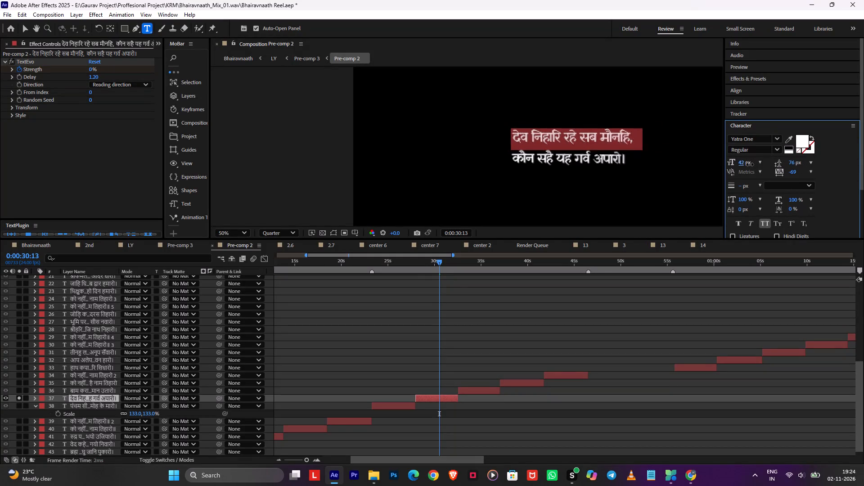
pyautogui.moveTo(750, 164); pyautogui.dragTo(752, 165)
# Set tracking to -77 and leading to 50 px across both lines of the देव निहारि lyric.
pyautogui.tripleClick(584, 144)
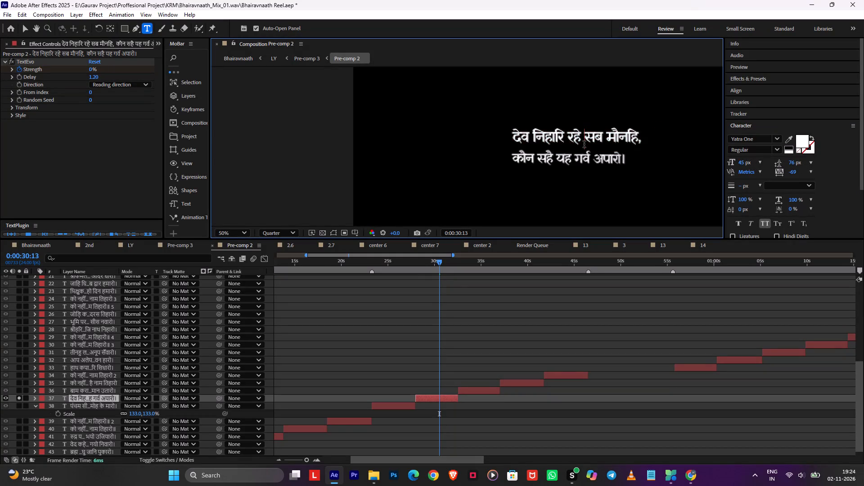
pyautogui.doubleClick(438, 398)
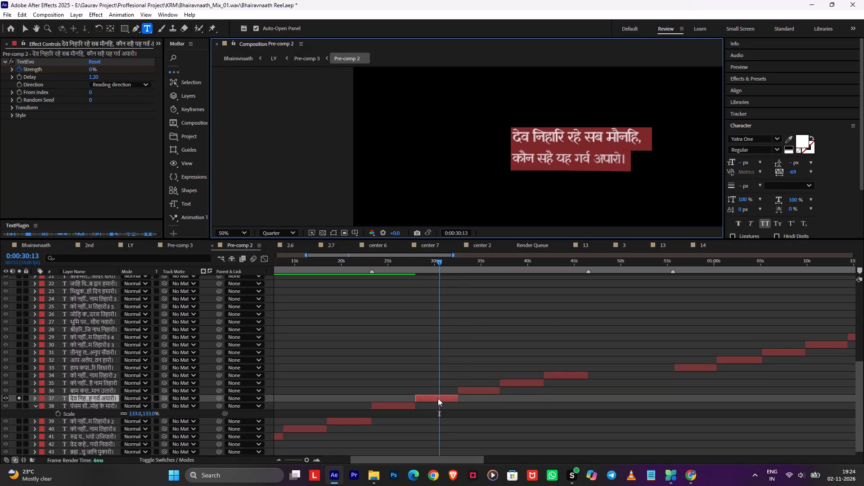
pyautogui.click(792, 170)
pyautogui.moveTo(791, 163); pyautogui.dragTo(794, 163)
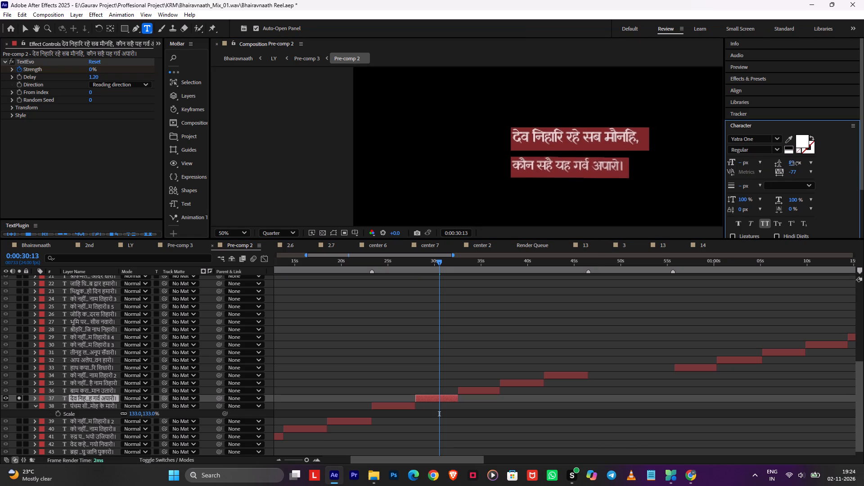
pyautogui.moveTo(794, 163); pyautogui.dragTo(779, 162)
# Indent the second lyric line by adding three spaces before कौन.
pyautogui.click(510, 151)
pyautogui.press('space')
pyautogui.press('space')
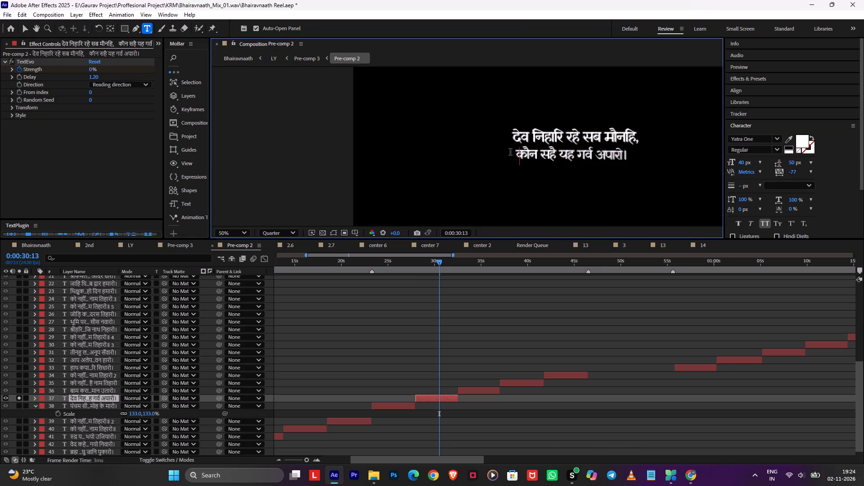
pyautogui.press('space')
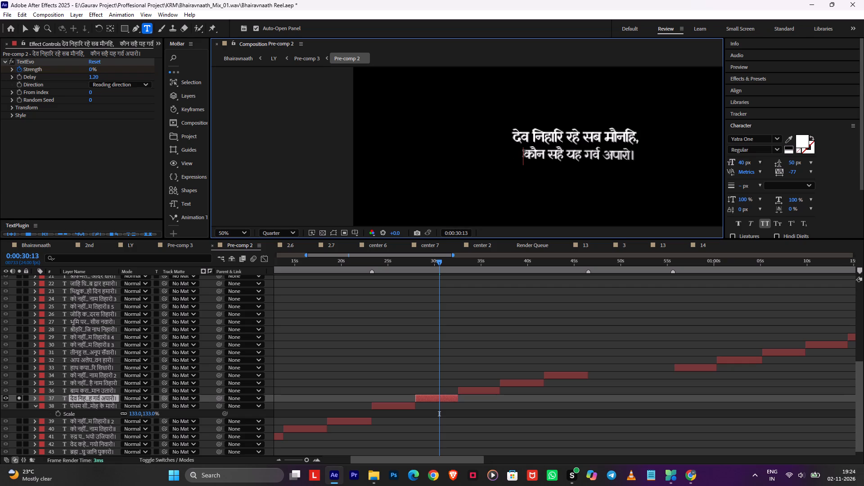
# Set the second line, कौन सहै यह गर्व अपारो।, to a 35 px font size, 34 px leading and -83 tracking.
pyautogui.moveTo(524, 153); pyautogui.dragTo(653, 156)
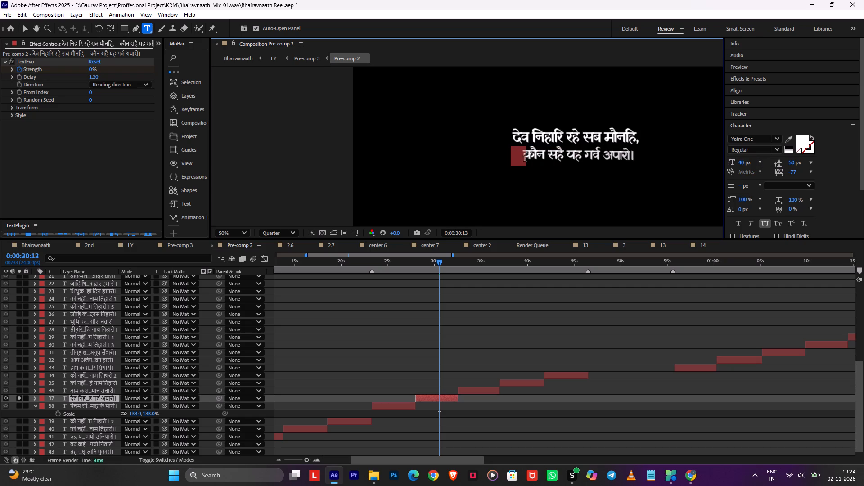
pyautogui.moveTo(524, 154); pyautogui.dragTo(643, 156)
pyautogui.moveTo(789, 164); pyautogui.dragTo(778, 164)
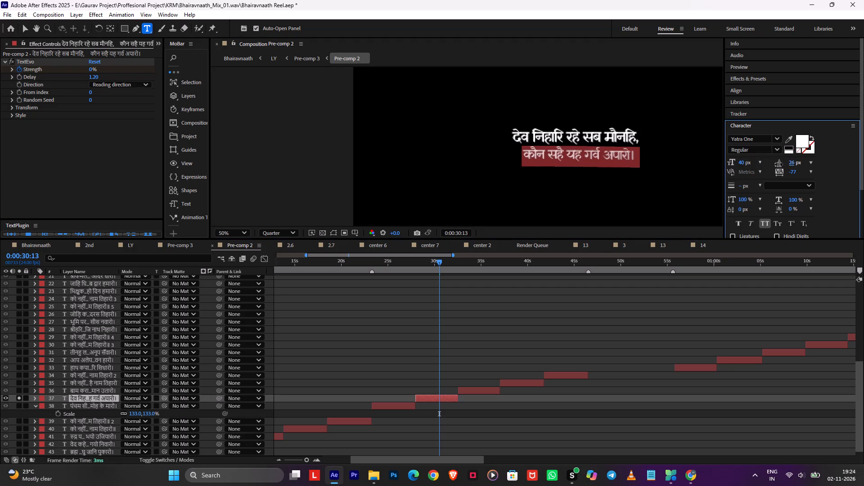
pyautogui.moveTo(778, 164); pyautogui.dragTo(781, 164)
pyautogui.moveTo(745, 164); pyautogui.dragTo(741, 164)
pyautogui.moveTo(789, 171); pyautogui.dragTo(795, 175)
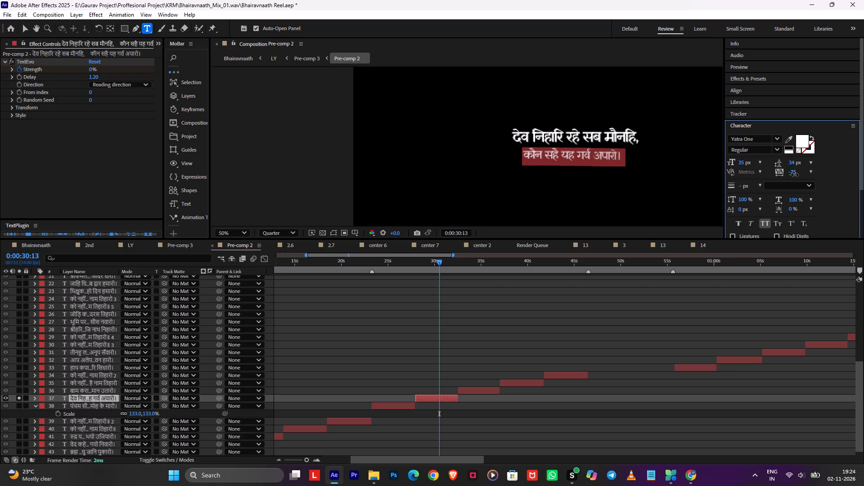
pyautogui.moveTo(795, 175); pyautogui.dragTo(792, 175)
# Set both lines of the देव निहारि lyric to -76 tracking and 37 px leading, and save the project.
pyautogui.moveTo(510, 135); pyautogui.dragTo(675, 164)
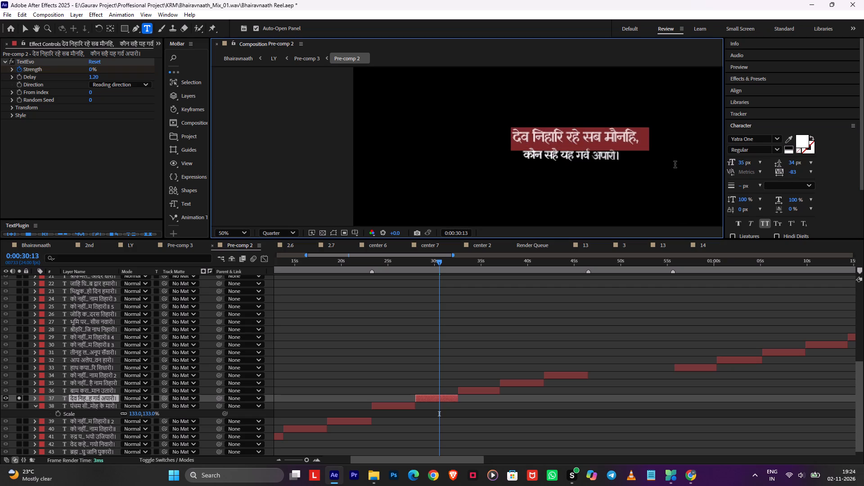
pyautogui.moveTo(675, 164); pyautogui.dragTo(622, 167)
pyautogui.moveTo(791, 172); pyautogui.dragTo(796, 173)
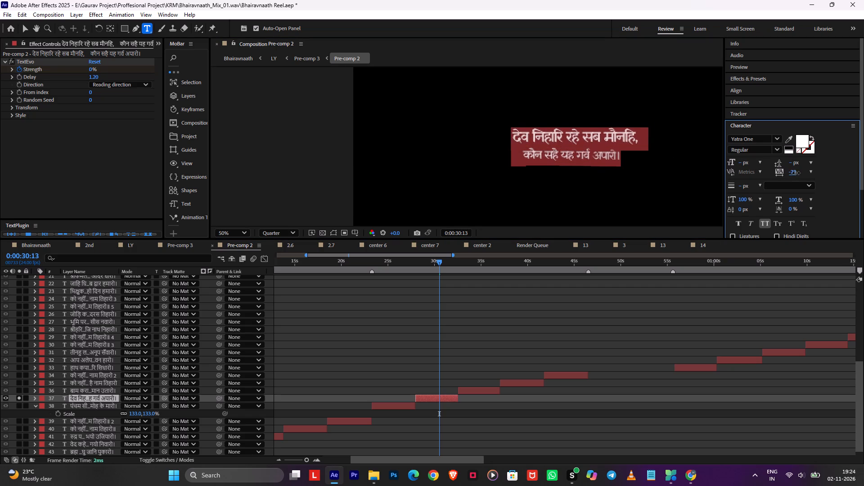
pyautogui.moveTo(796, 173); pyautogui.dragTo(797, 174)
pyautogui.moveTo(791, 161); pyautogui.dragTo(787, 164)
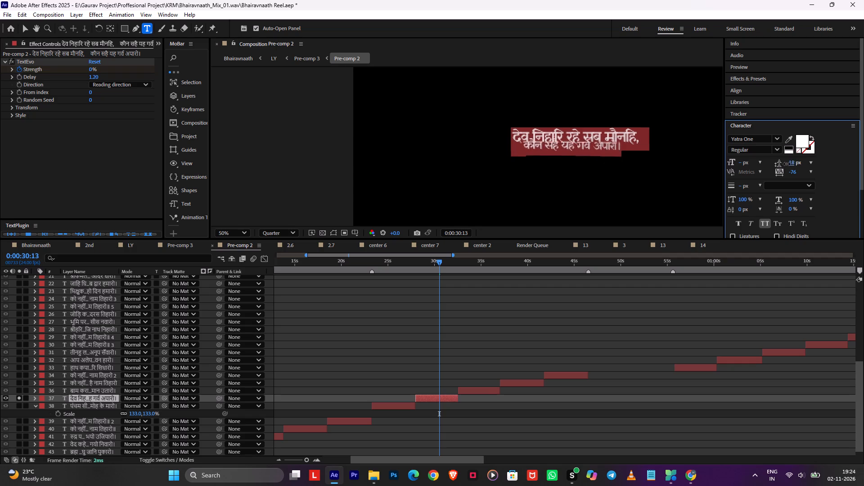
pyautogui.moveTo(787, 164); pyautogui.dragTo(797, 164)
pyautogui.click(518, 280)
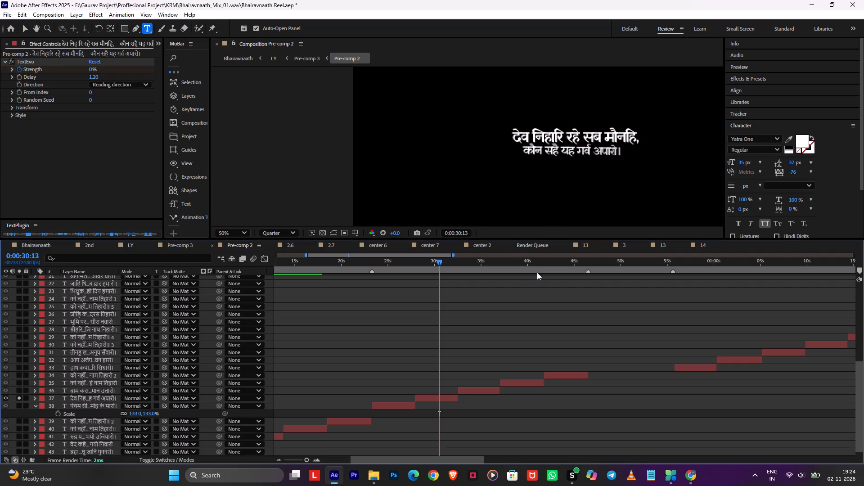
pyautogui.hotkey('ctrl', 's')
# Turn off solo for the देव निहारि layer and play back from the पंचम सीस lyric into it.
pyautogui.moveTo(420, 263); pyautogui.dragTo(384, 266)
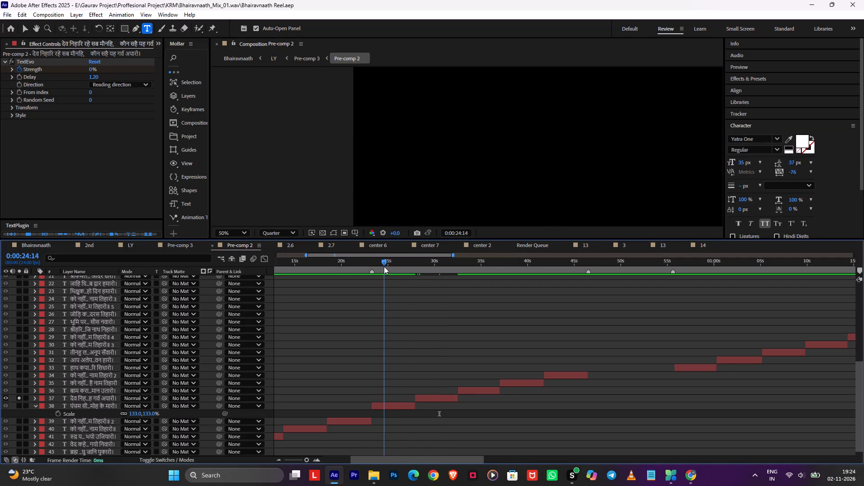
pyautogui.moveTo(384, 266); pyautogui.dragTo(364, 273)
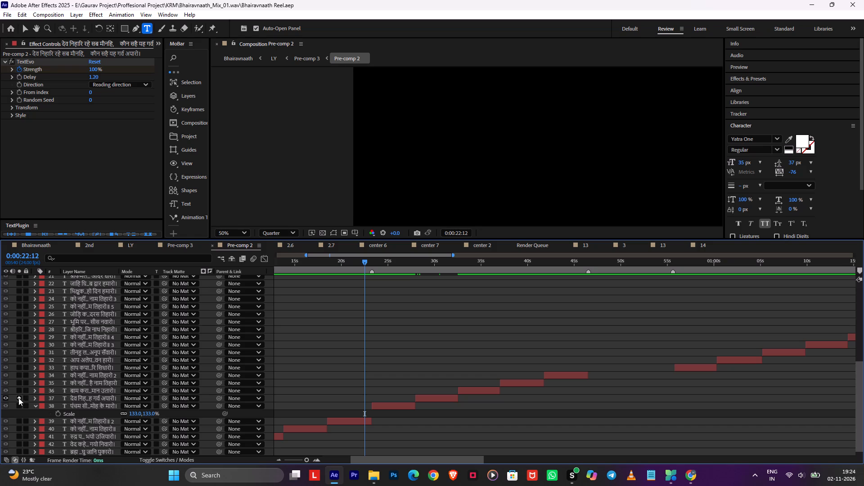
pyautogui.click(18, 398)
pyautogui.press('space')
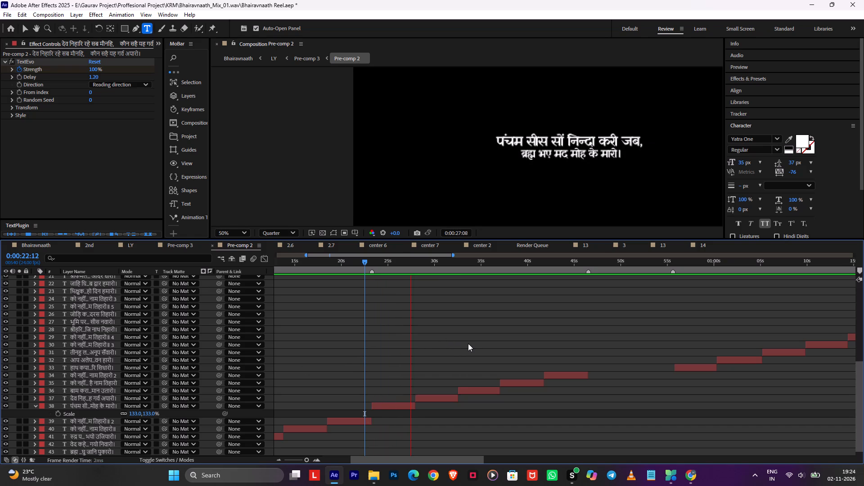
pyautogui.moveTo(458, 351); pyautogui.dragTo(454, 351, button='middle')
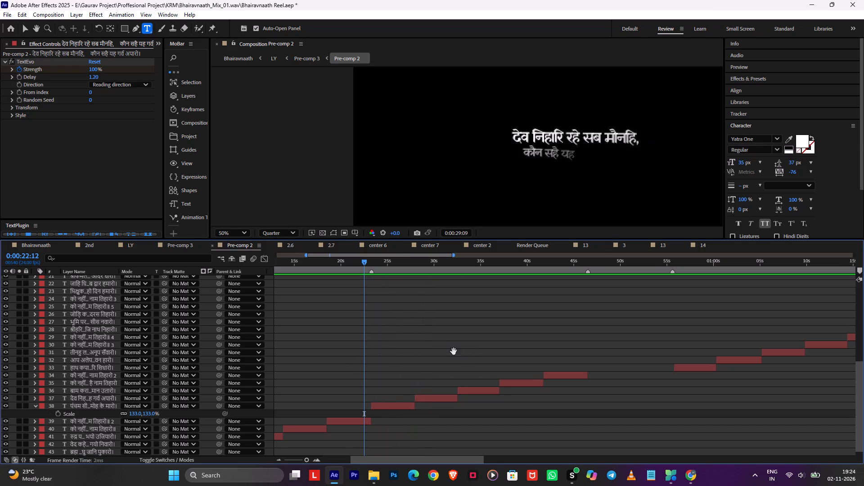
pyautogui.moveTo(454, 351); pyautogui.dragTo(378, 345, button='middle')
pyautogui.press('space')
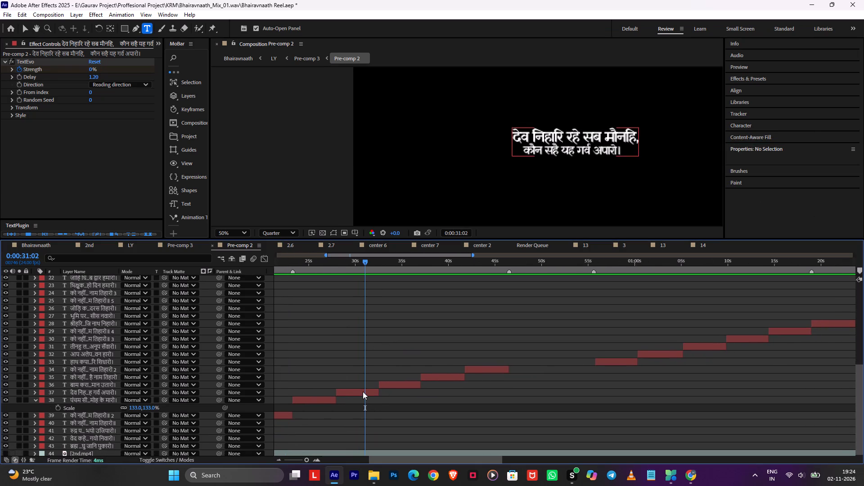
# Add one more space before कौन to indent the second line of the देव निहारि lyric further.
pyautogui.click(363, 391)
pyautogui.click(363, 391)
pyautogui.doubleClick(358, 390)
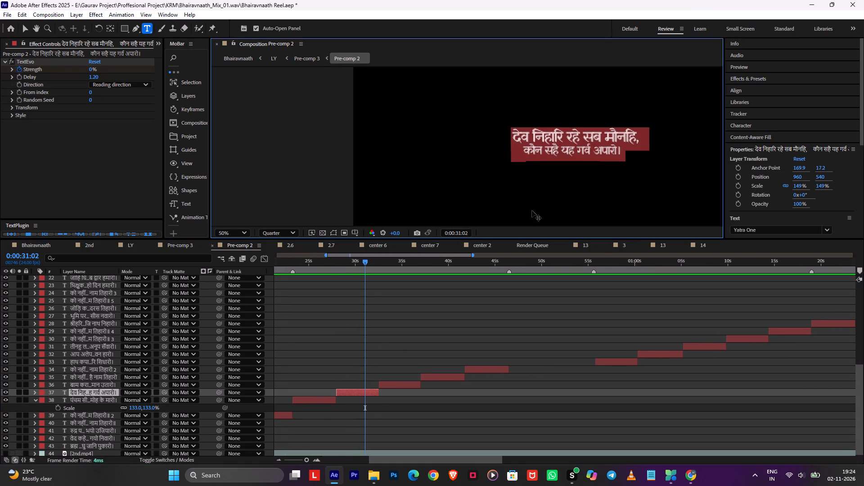
pyautogui.click(521, 153)
pyautogui.press('space')
pyautogui.click(423, 345)
# Break the बाम कराङ्गुलि lyric before सीस, putting सीस समेत गुमान उतारो। on a second line.
pyautogui.press('space')
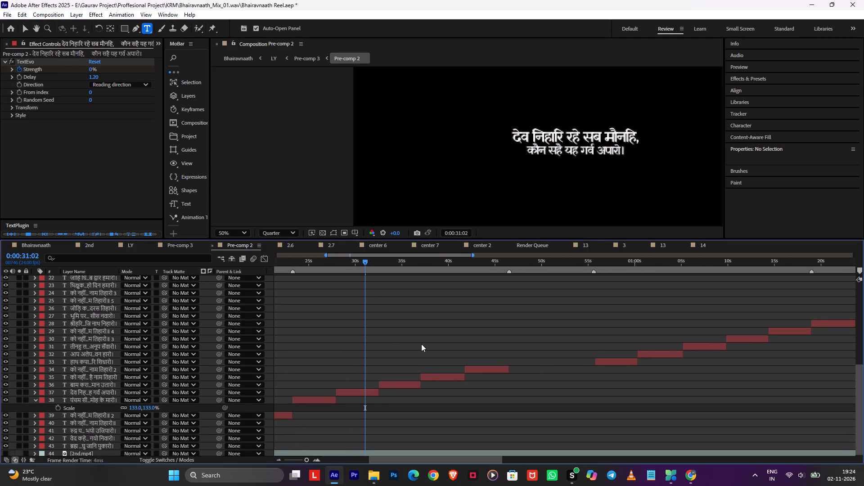
pyautogui.press('space')
pyautogui.doubleClick(392, 385)
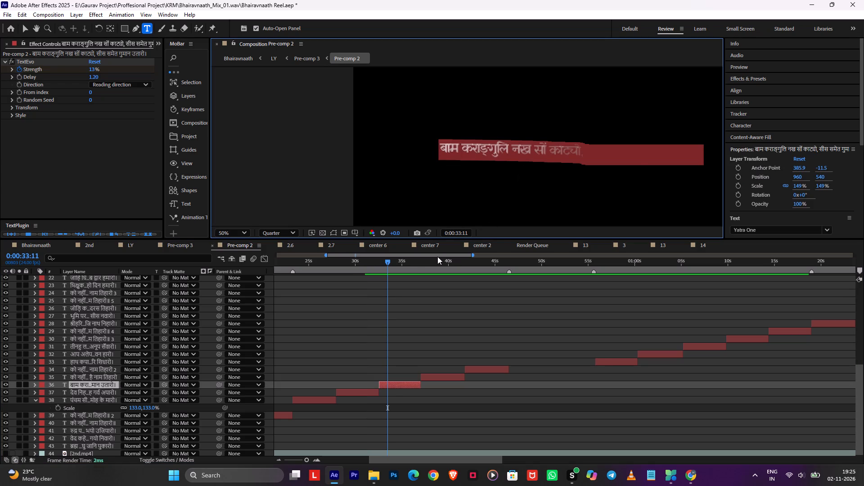
pyautogui.click(416, 265)
pyautogui.click(585, 149)
pyautogui.press('space')
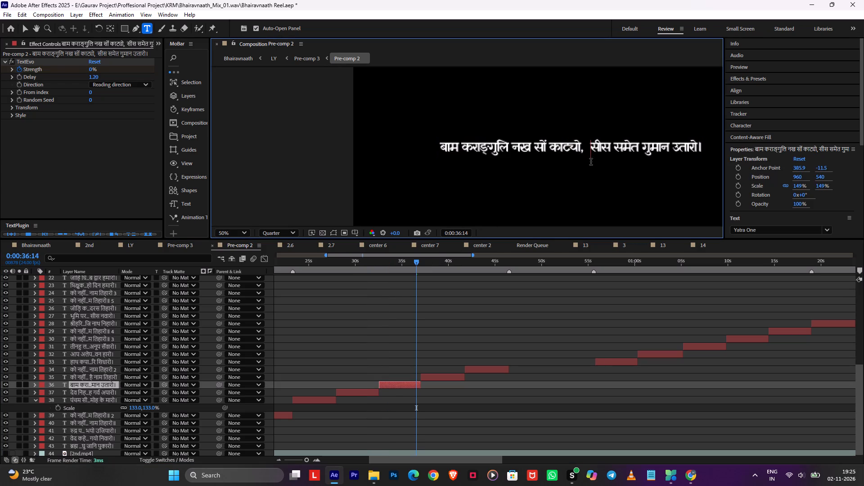
pyautogui.press('Return')
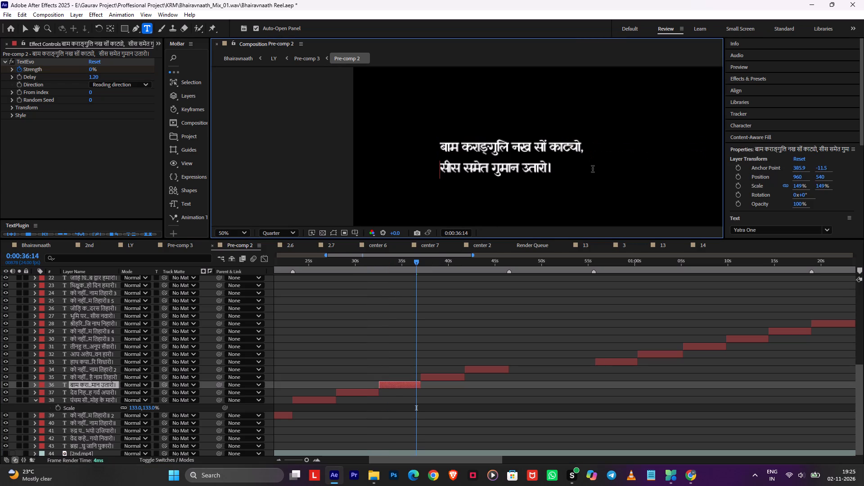
# Set the leading of both lines of the बाम कराङ्गुलि lyric to 42 px.
pyautogui.doubleClick(408, 384)
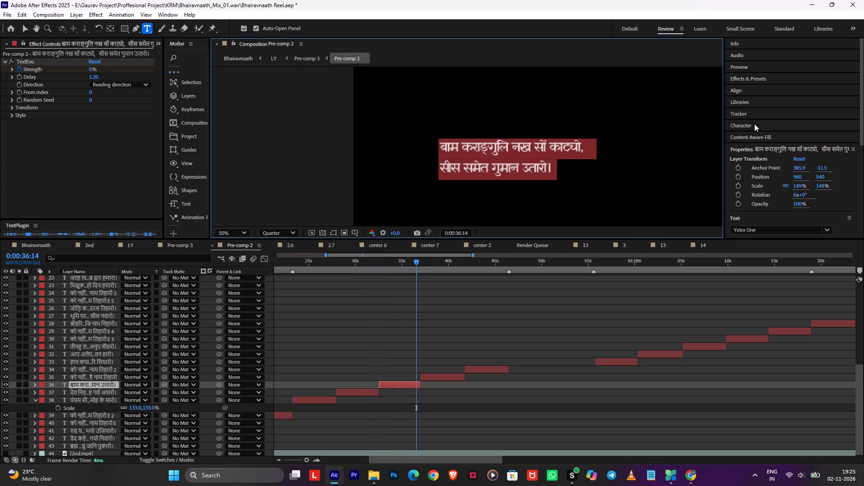
pyautogui.click(753, 125)
pyautogui.moveTo(792, 164); pyautogui.dragTo(787, 166)
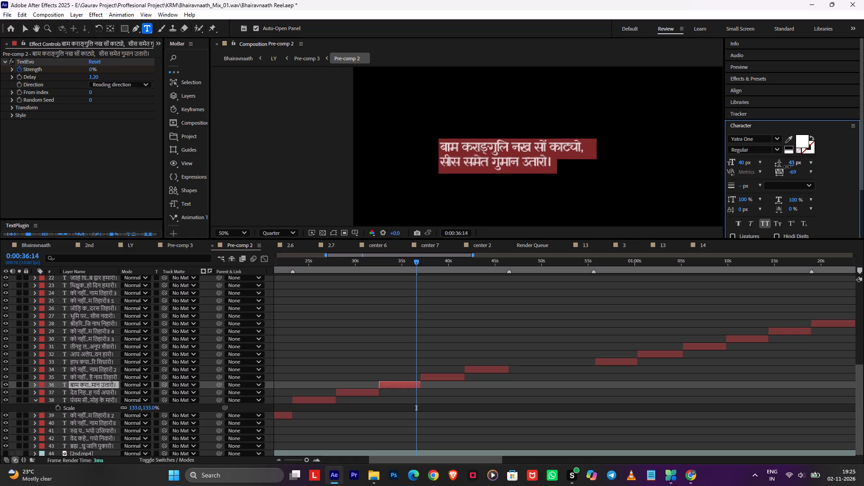
pyautogui.moveTo(787, 166); pyautogui.dragTo(789, 168)
# Set the second line, सीस समेत गुमान उतारो।, to a 33 px font size.
pyautogui.moveTo(438, 165); pyautogui.dragTo(588, 167)
pyautogui.moveTo(557, 164); pyautogui.dragTo(416, 162)
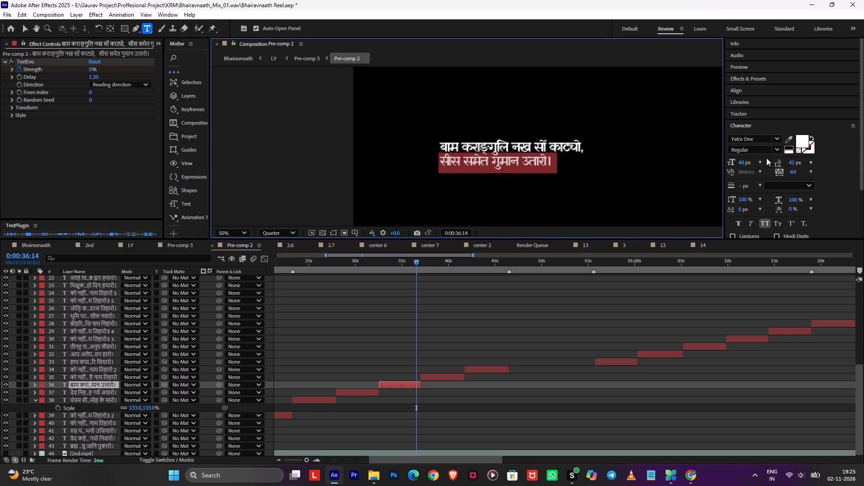
pyautogui.click(746, 162)
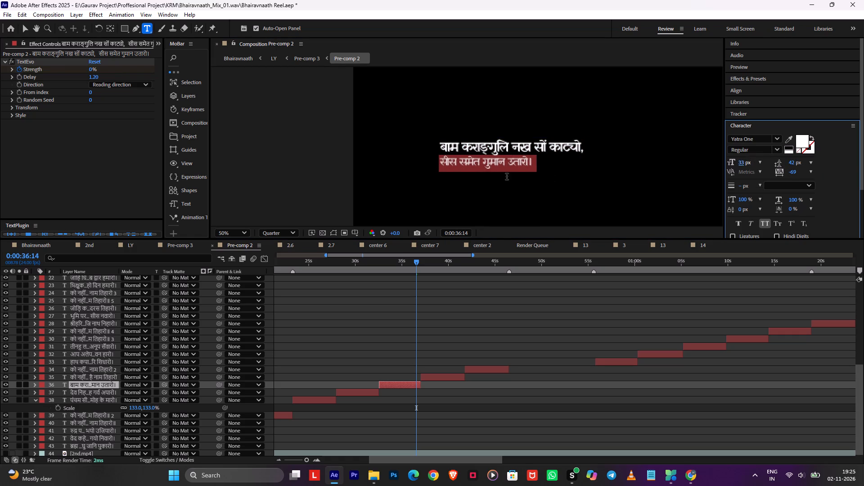
# Indent the second line of the बाम कराङ्गुलि lyric by adding nine spaces before सीस.
pyautogui.click(441, 169)
pyautogui.press('space')
pyautogui.press('space')
pyautogui.press('space')
pyautogui.press('space')
pyautogui.press('space')
pyautogui.press('space')
pyautogui.press('space')
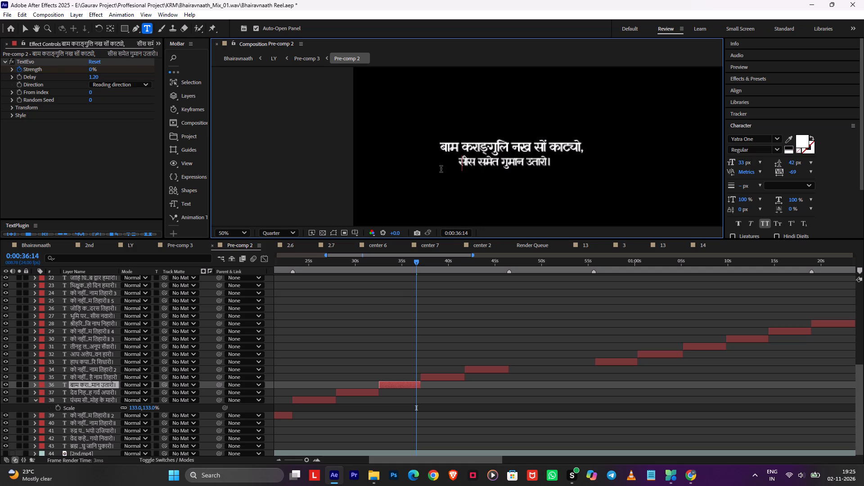
pyautogui.press('space')
pyautogui.press('space')
pyautogui.click(416, 321)
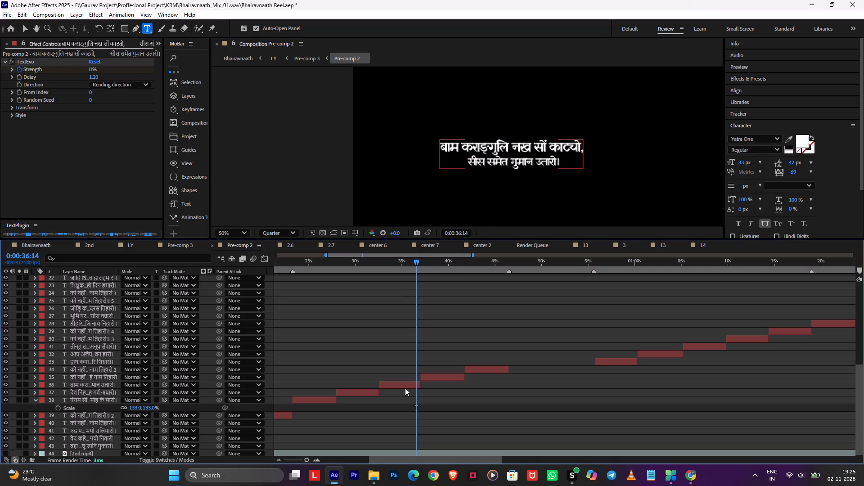
# Centre the anchor point of the बाम कराङ्गुलि layer on its text and centre the layer in the composition.
pyautogui.click(405, 386)
pyautogui.hotkey('ctrl', 'Tab')
pyautogui.hotkey('ctrl', 'Tab')
pyautogui.hotkey('ctrl', 'Tab')
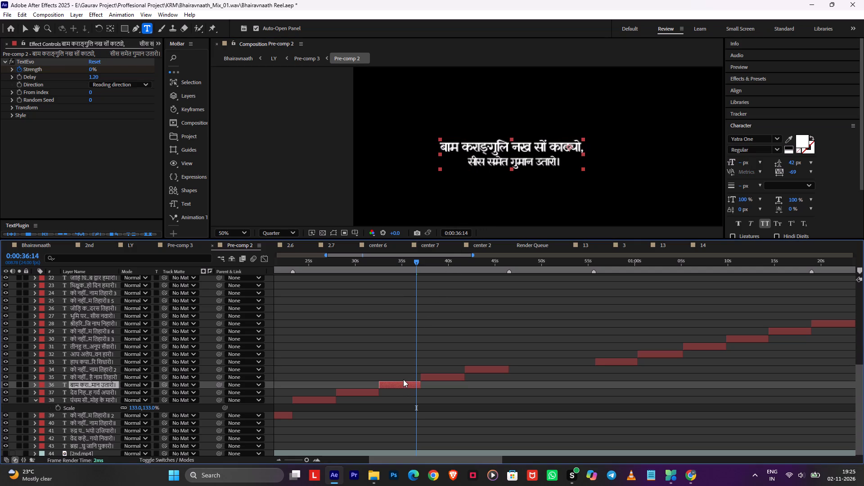
pyautogui.hotkey('ctrl', 'Home')
pyautogui.hotkey('ctrl', 'Home')
pyautogui.scroll(-1, 498, 154)
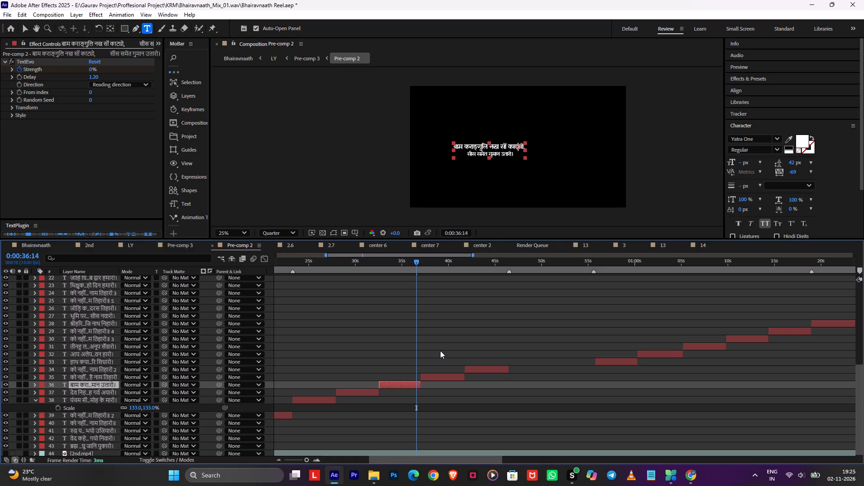
pyautogui.hotkey('ctrl', 'alt', 'Home')
pyautogui.hotkey('ctrl', 'Home')
pyautogui.hotkey('ctrl', 'Tab')
pyautogui.click(404, 351)
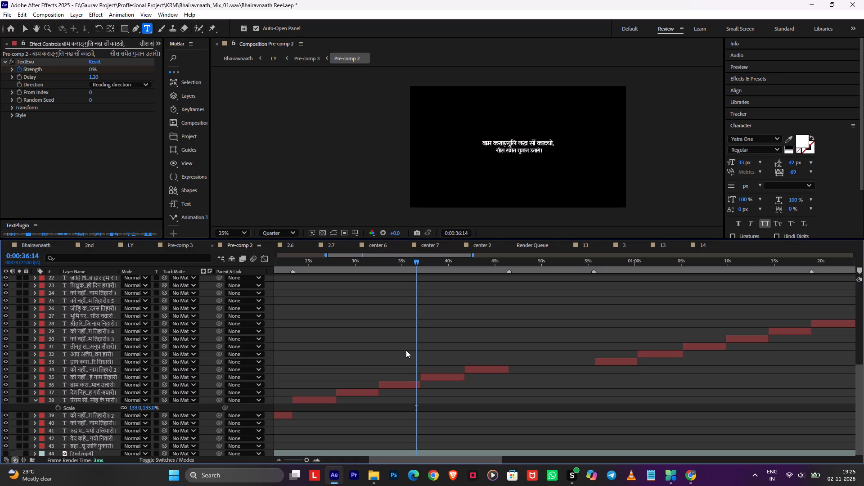
# Break the को नहीं जानत है lyric at about 40 seconds, putting भैरवनाथ है नाम तिहारो on a second line.
pyautogui.press('space')
pyautogui.keyDown('alt'); pyautogui.scroll(1, 436, 333); pyautogui.keyUp('alt')
pyautogui.press('space')
pyautogui.click(418, 374)
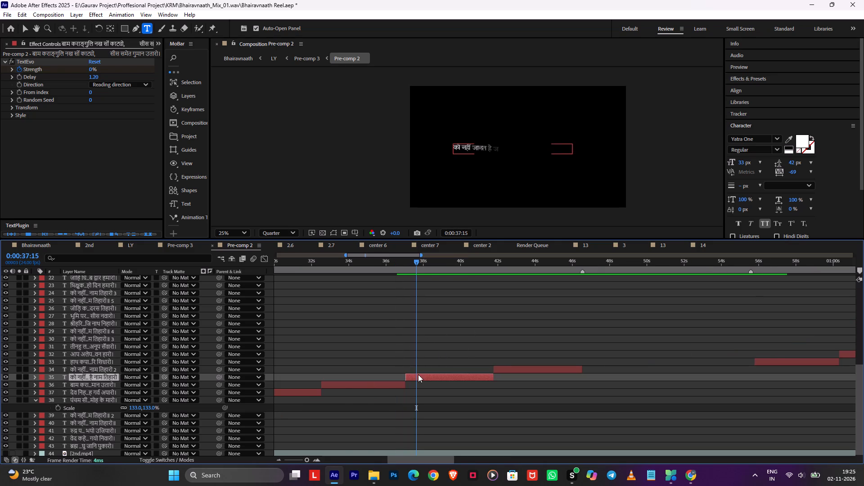
pyautogui.press('space')
pyautogui.click(476, 264)
pyautogui.scroll(1, 539, 180)
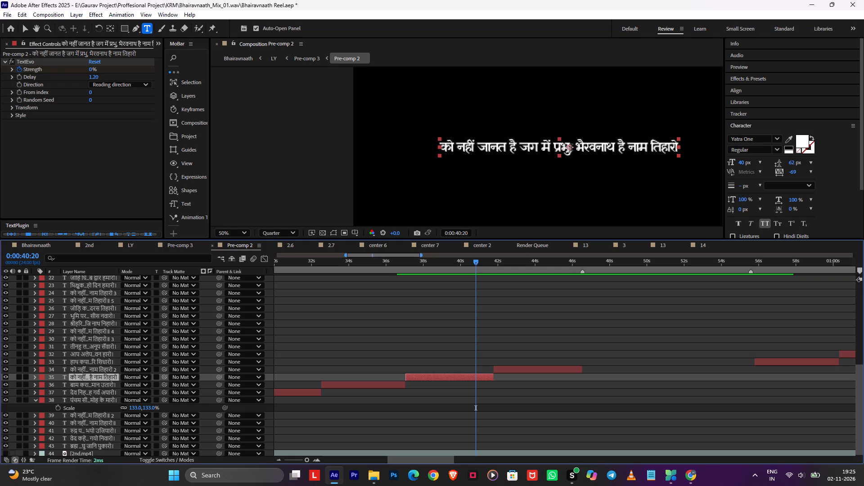
pyautogui.click(578, 148)
pyautogui.hotkey('shift', 'Return')
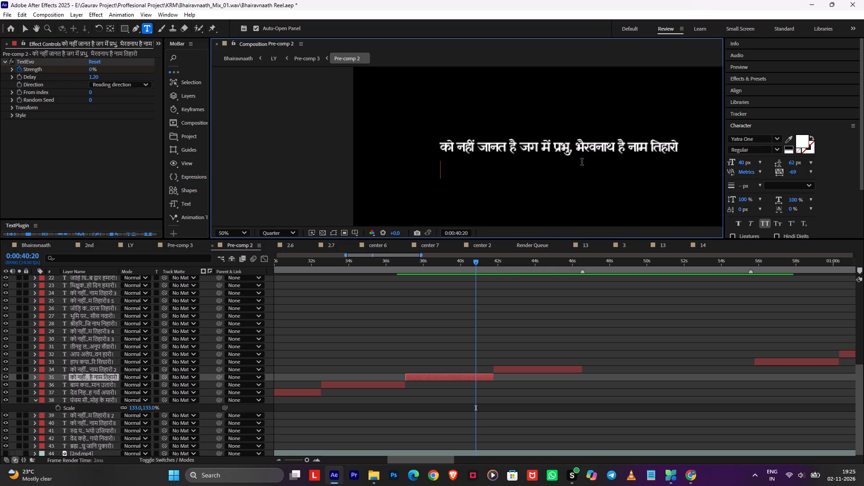
# Set the second line, भैरवनाथ है नाम तिहारो, to 50 px leading and a 34 px font size.
pyautogui.moveTo(546, 167); pyautogui.dragTo(416, 162)
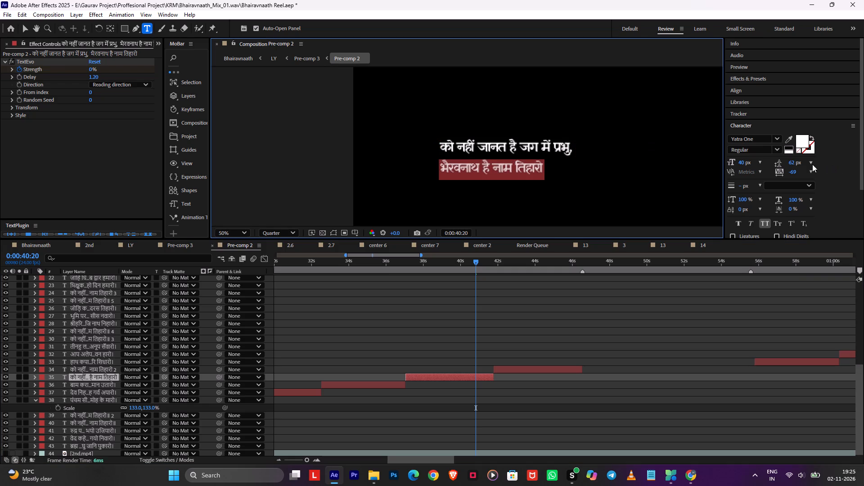
pyautogui.moveTo(789, 162); pyautogui.dragTo(785, 165)
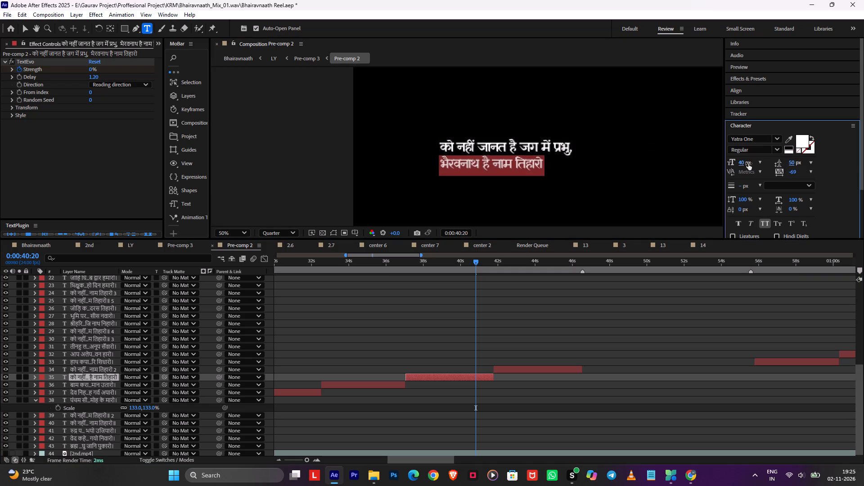
pyautogui.click(746, 162)
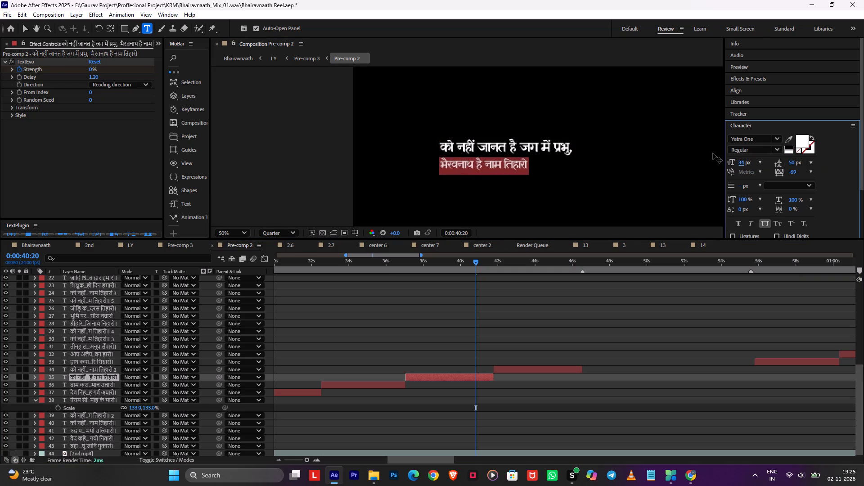
# Centre the anchor point of the को नहीं जानत है lyric layer on its text.
pyautogui.hotkey('ctrl', 'alt', 'Home')
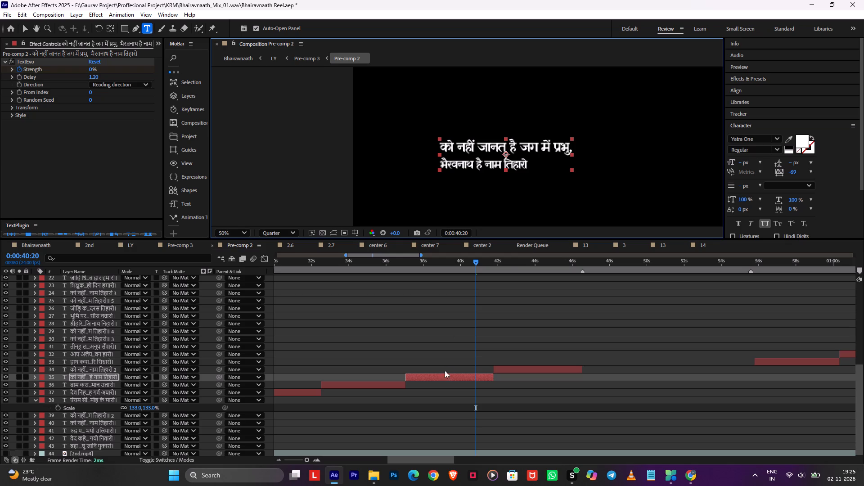
# Indent the second line of the को नहीं जानत है lyric by adding eight spaces before भैरवनाथ.
pyautogui.doubleClick(443, 376)
pyautogui.click(436, 171)
pyautogui.press('space')
pyautogui.press('space')
pyautogui.press('space')
pyautogui.press('space')
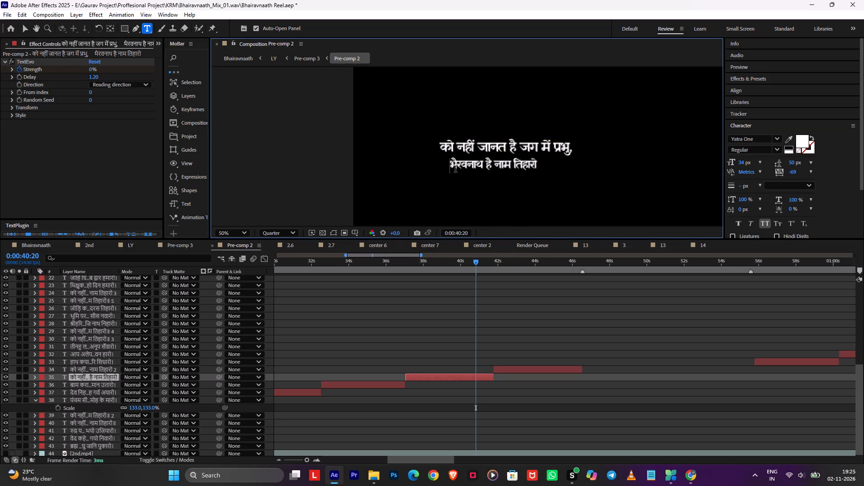
pyautogui.press('space')
pyautogui.press('space')
pyautogui.press('space')
pyautogui.press('space')
pyautogui.press('space')
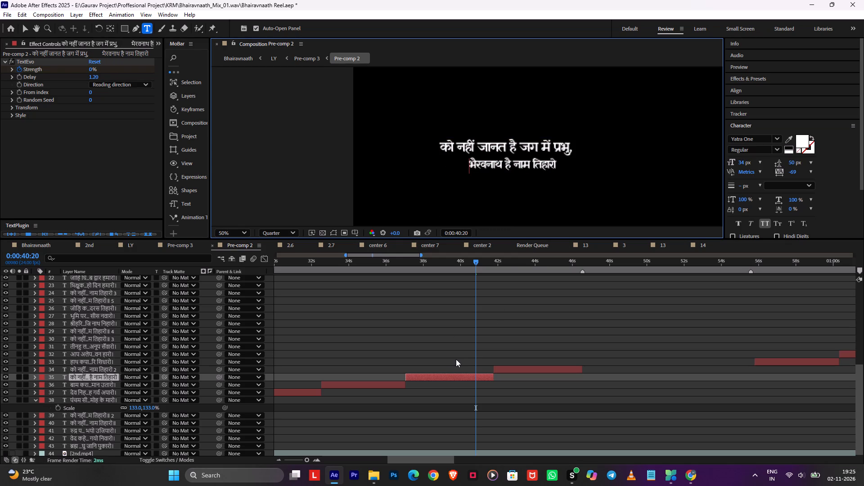
pyautogui.press('BackSpace')
# Set the leading of both lines of the को नहीं जानत है lyric to 40 px.
pyautogui.doubleClick(441, 375)
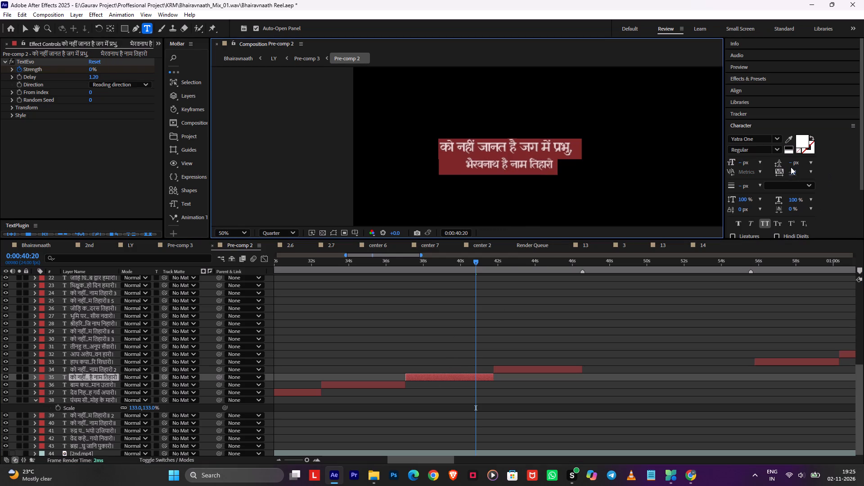
pyautogui.click(791, 165)
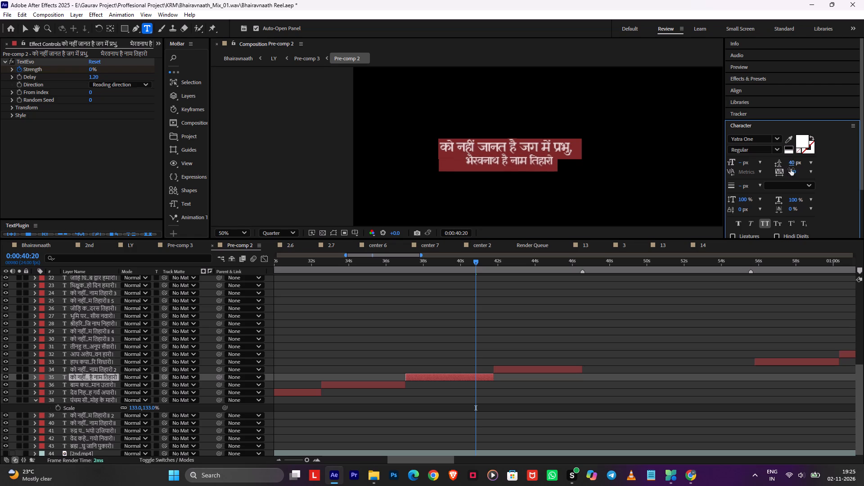
# Finish editing the को नहीं जानत है lyric text and save the project.
pyautogui.click(438, 337)
pyautogui.hotkey('ctrl', 's')
# Replace the following को नहीं जानत है repeat layer with a duplicate of the reformatted lyric layer starting at 0:00:41:19.
pyautogui.click(499, 367)
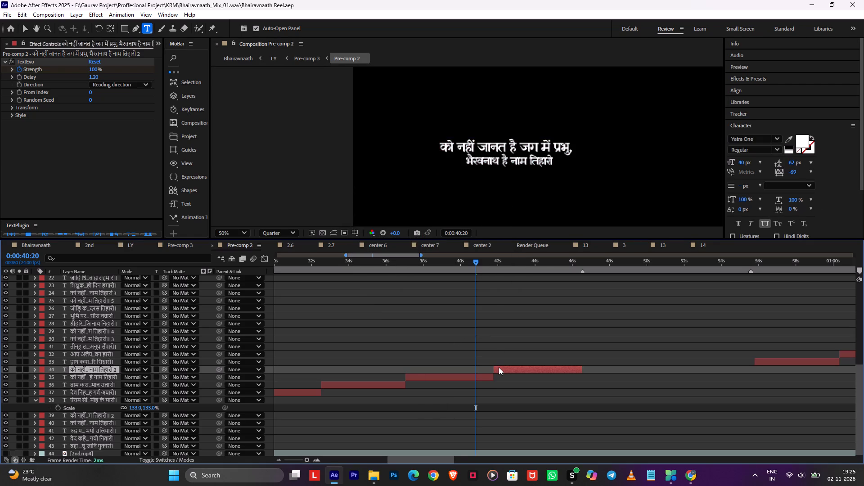
pyautogui.press('i')
pyautogui.click(488, 376)
pyautogui.hotkey('ctrl', 'd')
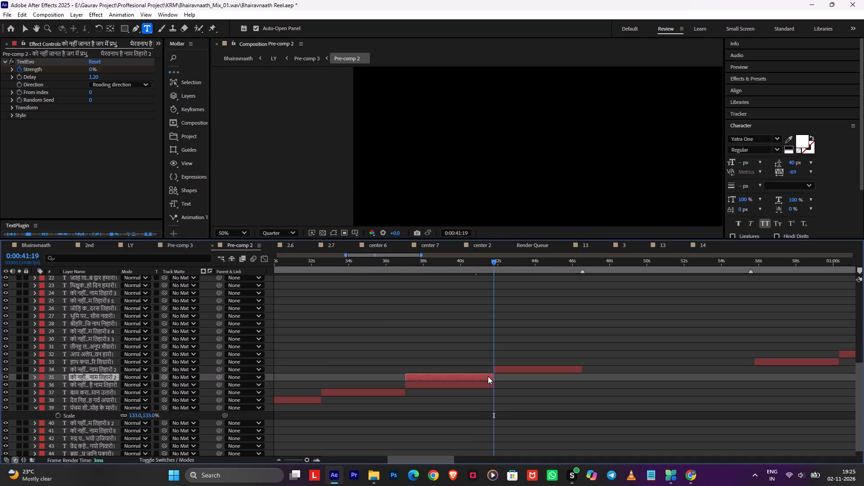
pyautogui.press('[')
pyautogui.click(517, 369)
pyautogui.press('Delete')
pyautogui.click(518, 336)
pyautogui.press('space')
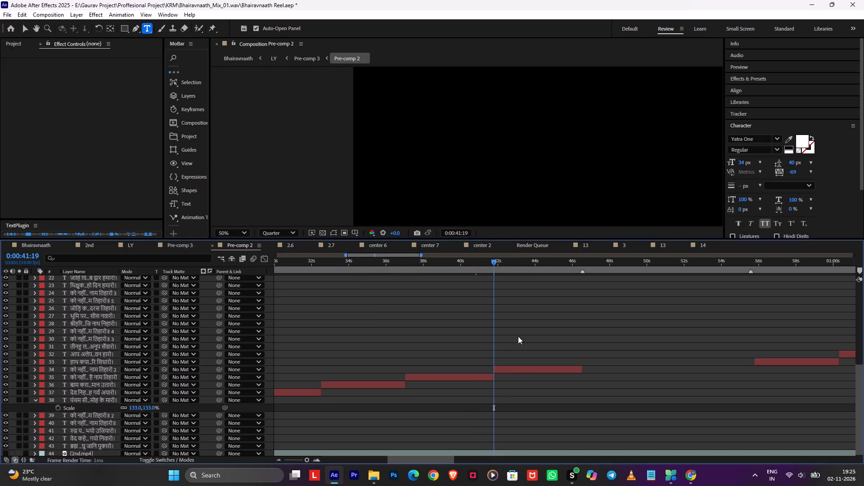
pyautogui.press('space')
# Centre both the reformatted को नहीं जानत है lyric layer and its duplicate in the composition frame.
pyautogui.click(504, 368)
pyautogui.keyDown('shift'); pyautogui.click(466, 376); pyautogui.keyUp('shift')
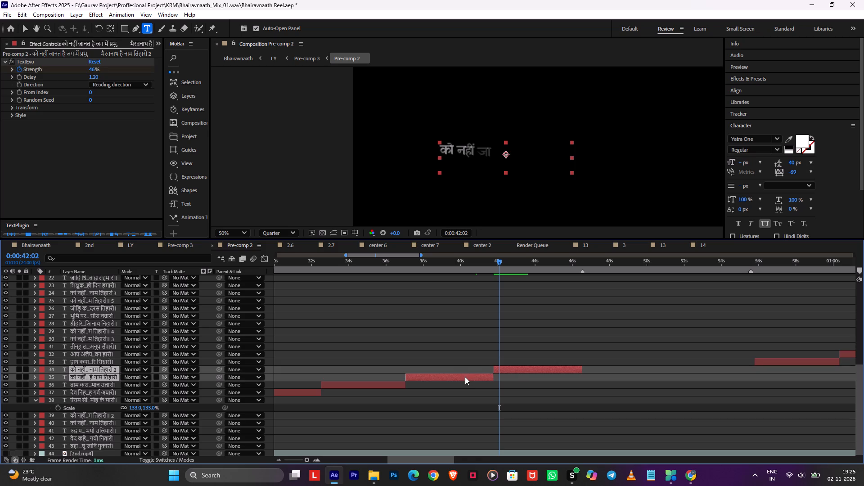
pyautogui.hotkey('ctrl', 'Tab')
pyautogui.click(480, 345)
# Return to the main Bhairavnaath composition and preview the को नहीं जानत है lyric over the visuals from 0:00:59:03.
pyautogui.keyDown('alt'); pyautogui.scroll(-2, 483, 345); pyautogui.keyUp('alt')
pyautogui.keyDown('alt'); pyautogui.scroll(1, 483, 344); pyautogui.keyUp('alt')
pyautogui.keyDown('alt'); pyautogui.scroll(-1, 483, 344); pyautogui.keyUp('alt')
pyautogui.press('Tab')
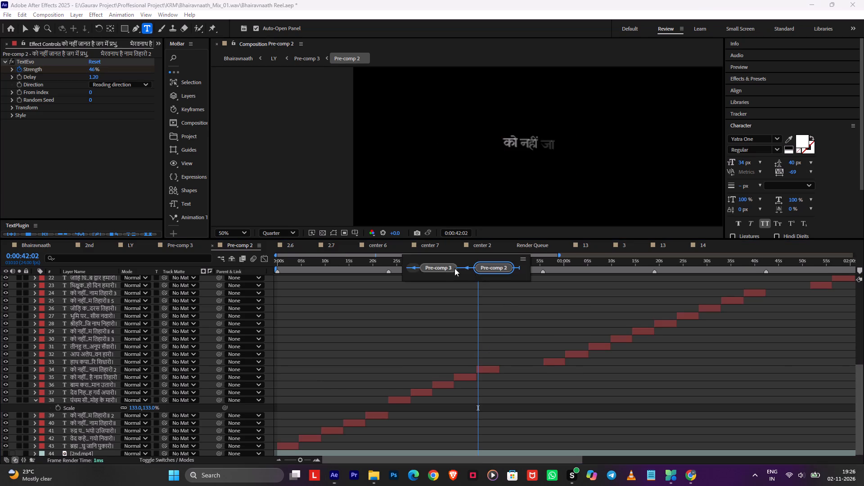
pyautogui.click(447, 267)
pyautogui.press('Tab')
pyautogui.click(392, 267)
pyautogui.press('Tab')
pyautogui.click(338, 267)
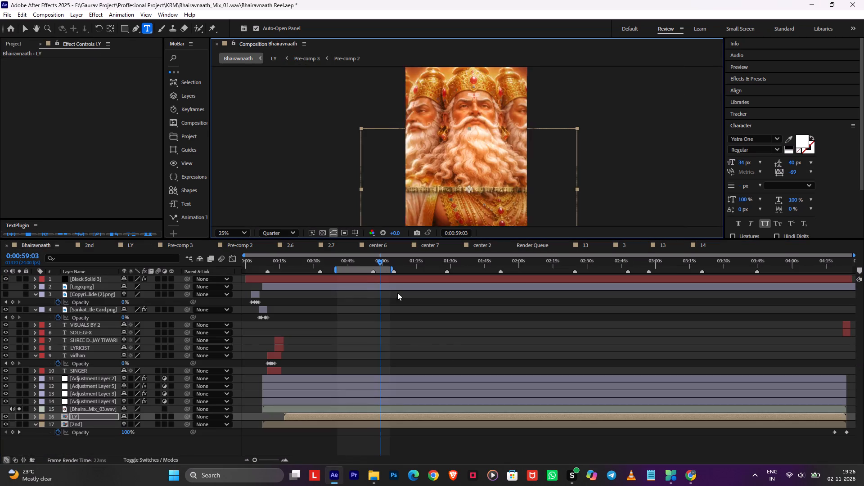
pyautogui.click(416, 328)
pyautogui.press('space')
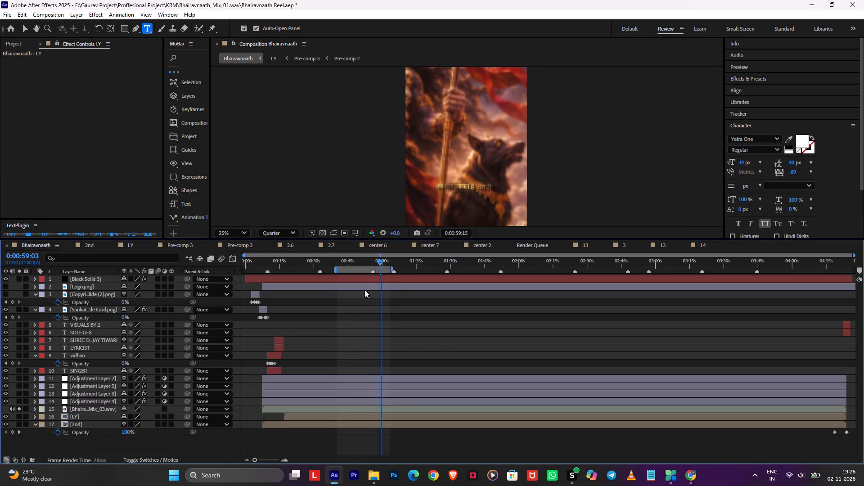
pyautogui.press('space')
# At 0:01:01:06, nudge the LY lyrics layer down and slightly left in the vertical frame.
pyautogui.click(384, 260)
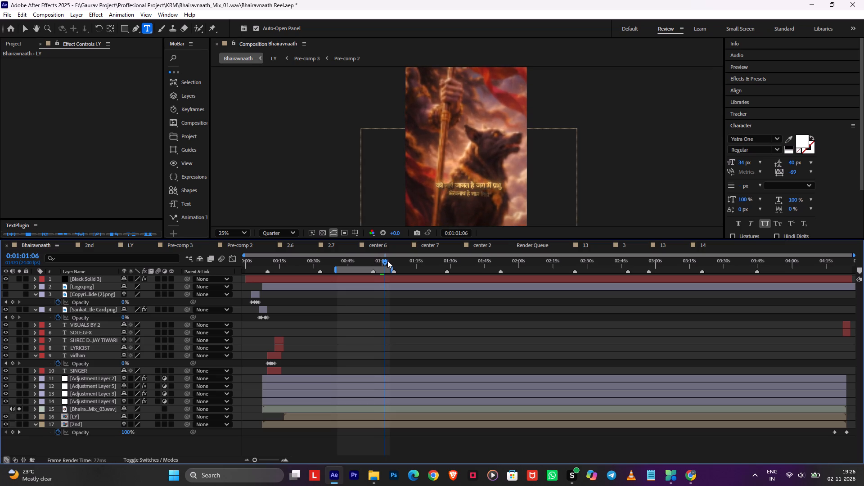
pyautogui.click(377, 414)
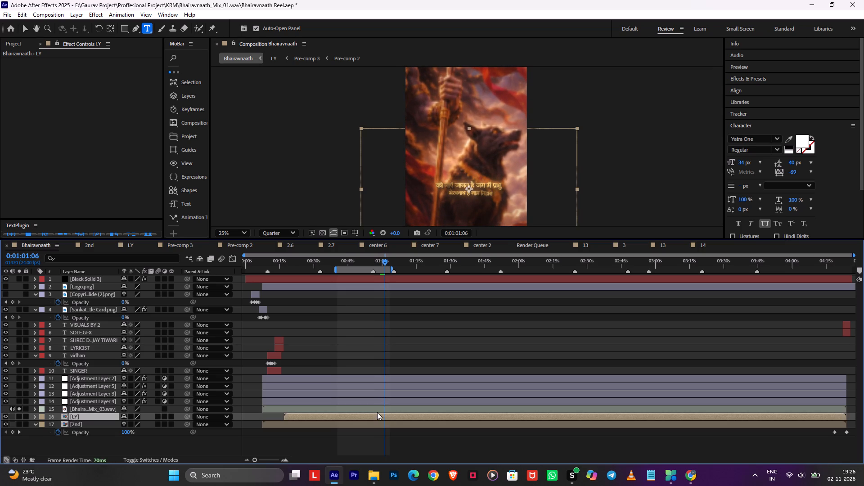
pyautogui.hotkey('shift', 'Left')
pyautogui.hotkey('shift', 'Left')
pyautogui.hotkey('shift', 'Down')
pyautogui.hotkey('shift', 'Down')
pyautogui.hotkey('shift', 'Right')
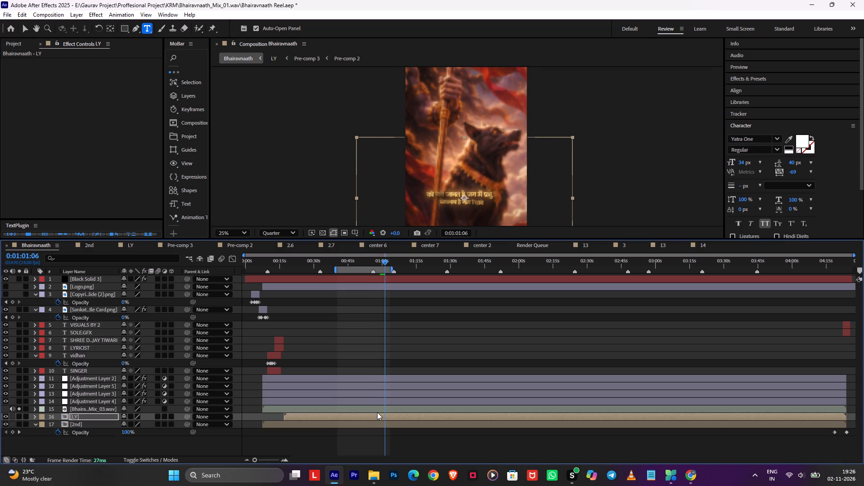
pyautogui.hotkey('shift', 'Down')
pyautogui.press('Left')
pyautogui.press('Left')
pyautogui.press('Left')
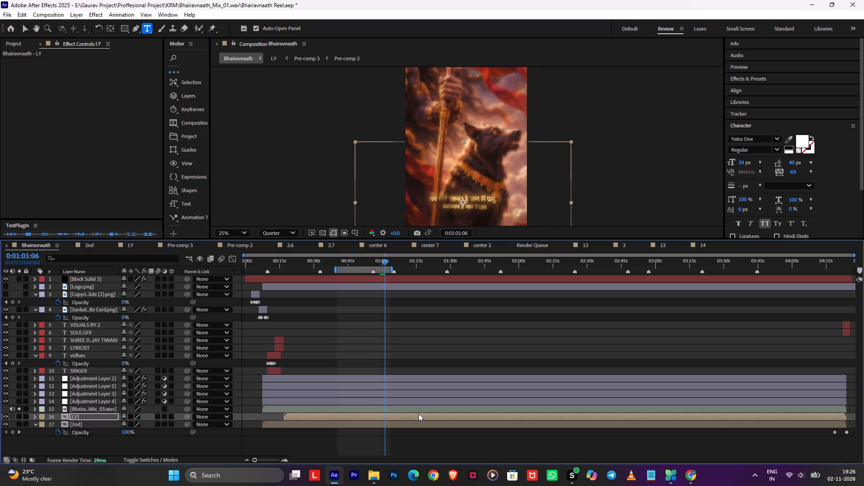
pyautogui.scroll(-1, 530, 202)
pyautogui.scroll(1, 482, 197)
# Scale the LY lyrics layer to 114%.
pyautogui.press('v')
pyautogui.press('s')
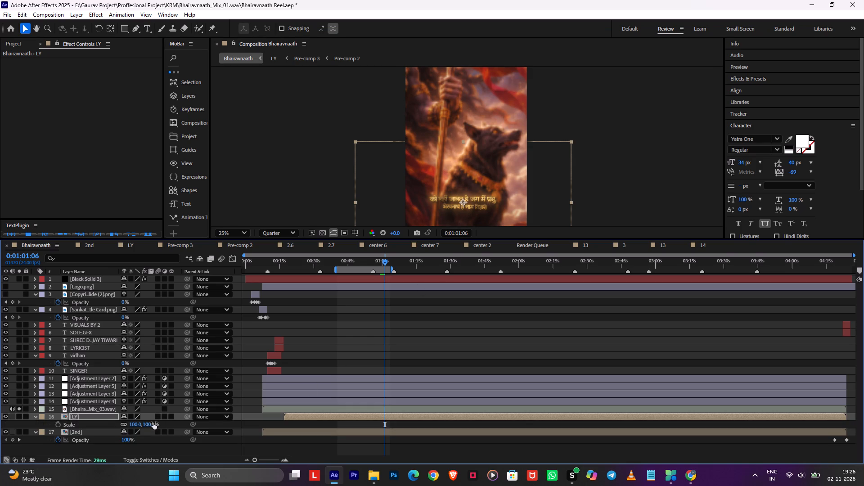
pyautogui.moveTo(153, 423); pyautogui.dragTo(159, 422)
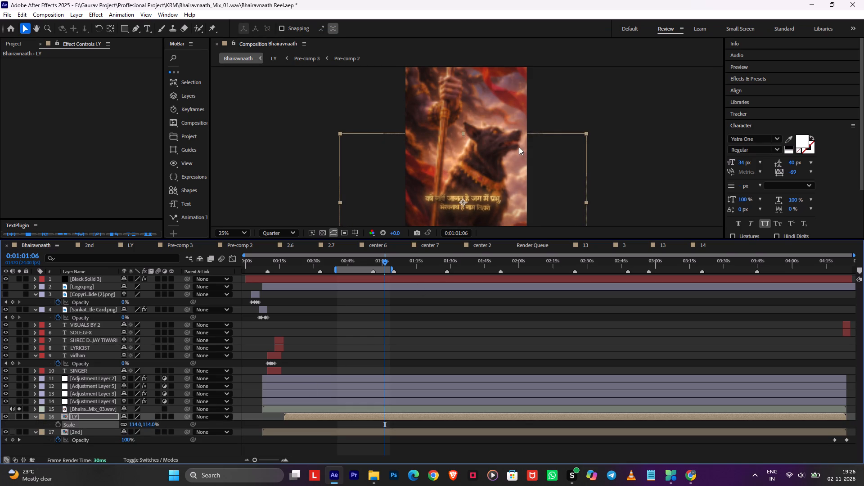
# Nudge the enlarged LY lyrics layer slightly further down in the vertical frame.
pyautogui.moveTo(499, 170); pyautogui.dragTo(499, 146, button='middle')
pyautogui.scroll(1, 498, 166)
pyautogui.hotkey('shift', 'Down')
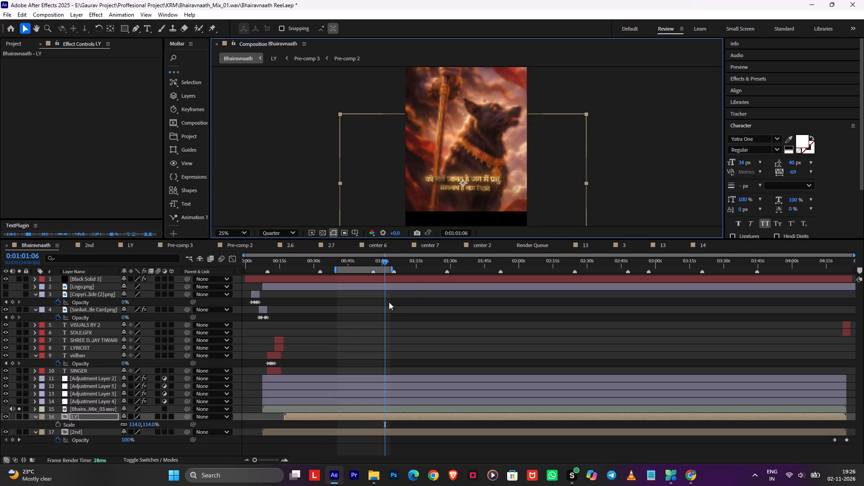
pyautogui.press('Down')
pyautogui.hotkey('shift', 'Down')
pyautogui.press('Up')
pyautogui.press('Up')
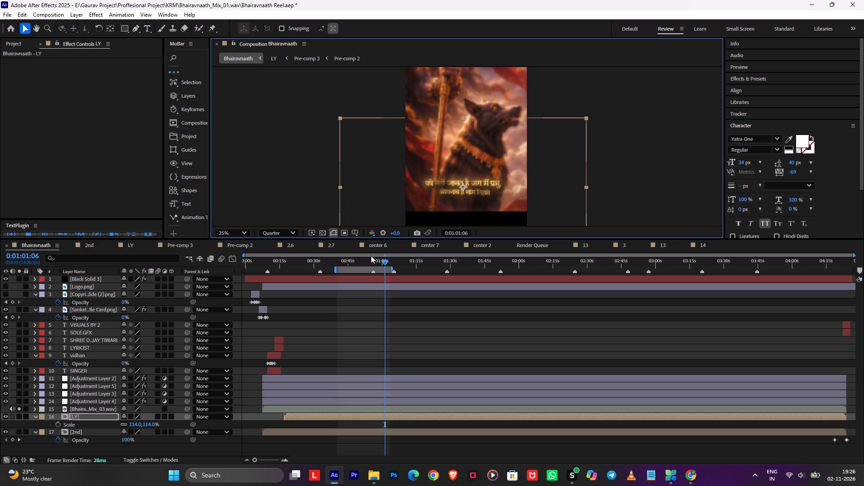
# Scrub back to the start of the work area at 0:00:40:08 and preview the opening lyric's size and placement.
pyautogui.click(364, 259)
pyautogui.moveTo(364, 259); pyautogui.dragTo(343, 262)
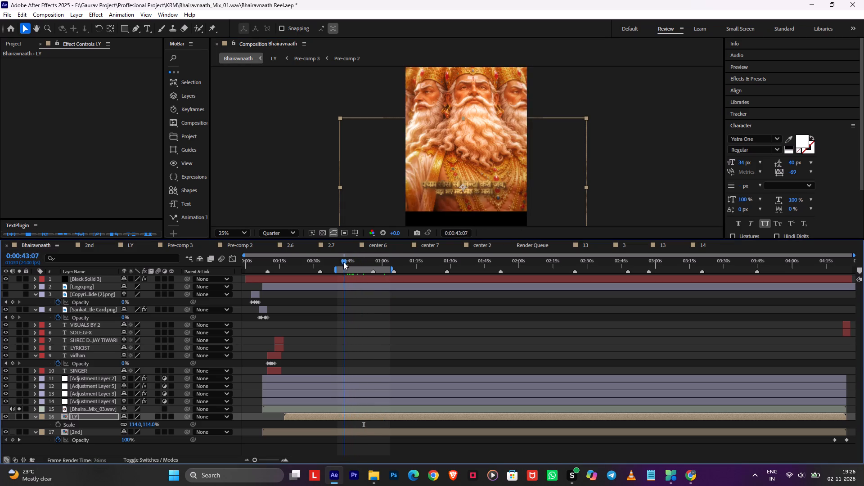
pyautogui.moveTo(343, 262); pyautogui.dragTo(338, 265)
pyautogui.click(427, 315)
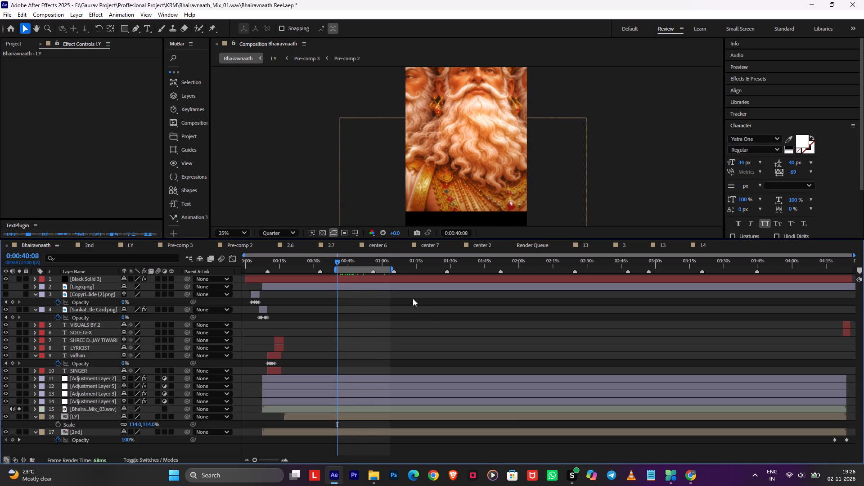
pyautogui.keyDown('alt'); pyautogui.scroll(2, 347, 302); pyautogui.keyUp('alt')
pyautogui.moveTo(305, 261); pyautogui.dragTo(300, 261)
pyautogui.press('space')
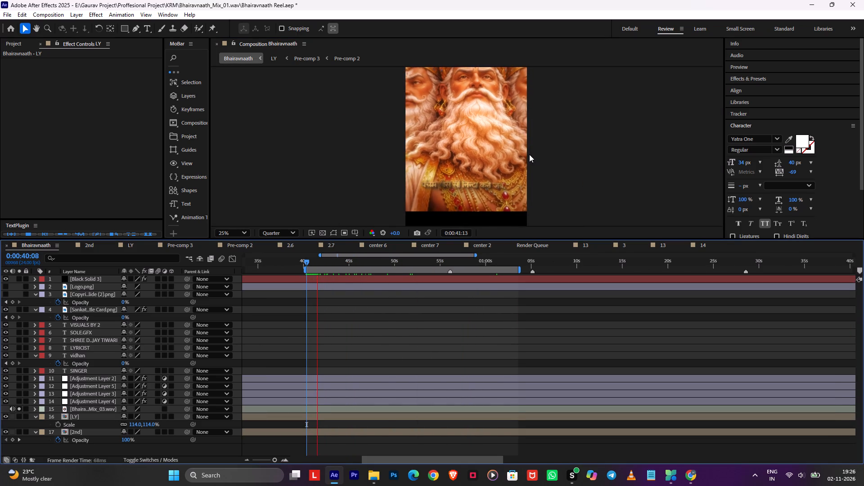
pyautogui.click(325, 264)
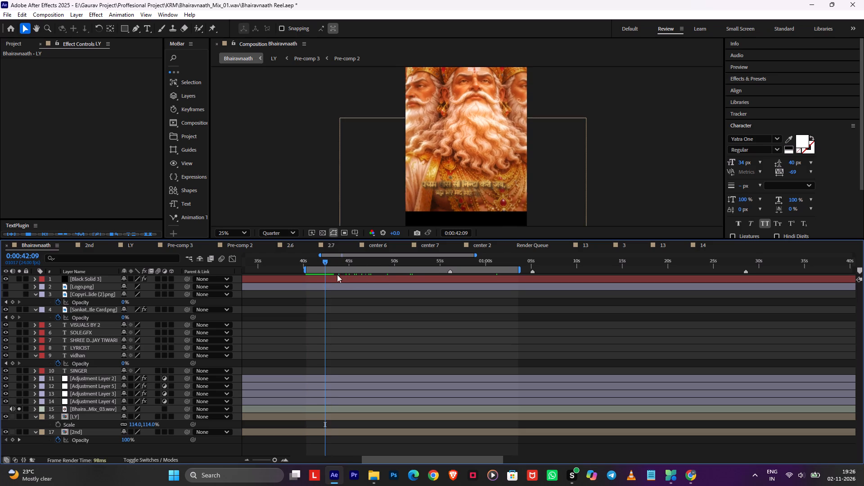
# Add the Bhairavnaath composition to the render queue.
pyautogui.hotkey('ctrl', 'm')
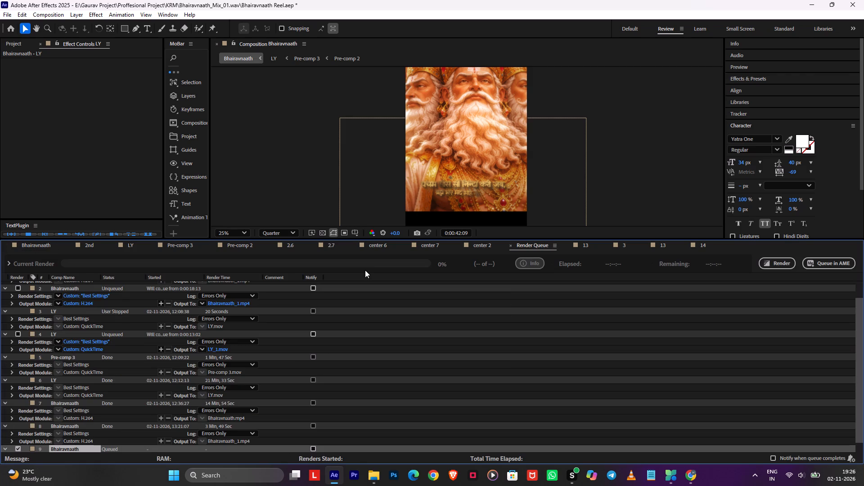
pyautogui.keyDown('ctrl'); pyautogui.scroll(-9, 260, 315); pyautogui.keyUp('ctrl')
pyautogui.keyDown('ctrl'); pyautogui.scroll(-4, 123, 351); pyautogui.keyUp('ctrl')
pyautogui.keyDown('ctrl'); pyautogui.scroll(1, 117, 359); pyautogui.keyUp('ctrl')
pyautogui.keyDown('ctrl'); pyautogui.scroll(-2, 117, 359); pyautogui.keyUp('ctrl')
# Set the new render's H.264 output to a 50 Mbps target video bitrate and a 512 kbps audio bitrate.
pyautogui.keyDown('ctrl'); pyautogui.click(77, 451); pyautogui.keyUp('ctrl')
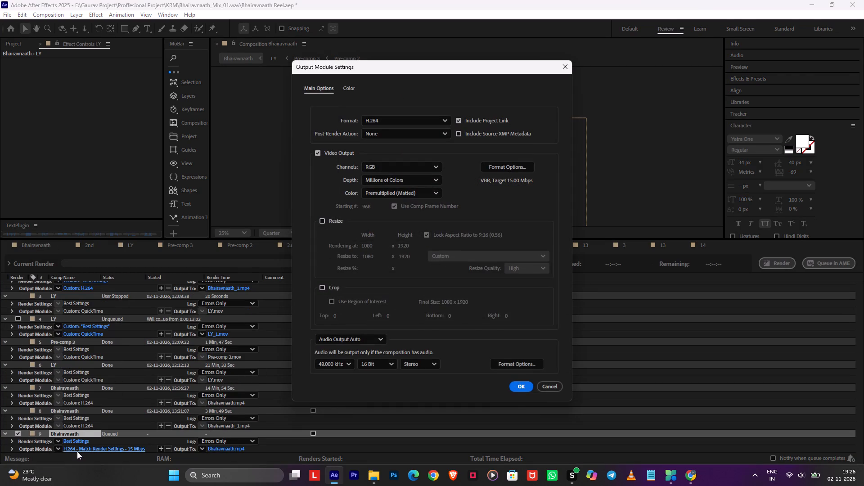
pyautogui.keyDown('ctrl'); pyautogui.click(488, 166); pyautogui.keyUp('ctrl')
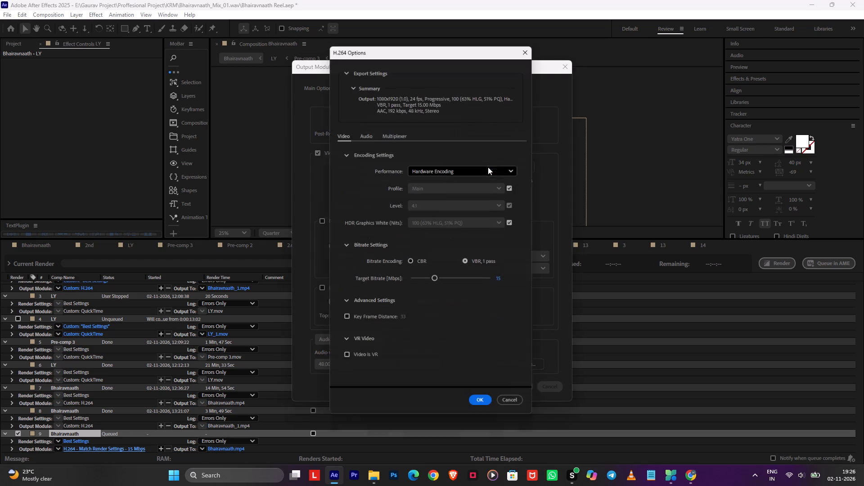
pyautogui.keyDown('ctrl'); pyautogui.moveTo(447, 278); pyautogui.dragTo(502, 283); pyautogui.keyUp('ctrl')
pyautogui.keyDown('ctrl'); pyautogui.moveTo(495, 281); pyautogui.dragTo(495, 281); pyautogui.keyUp('ctrl')
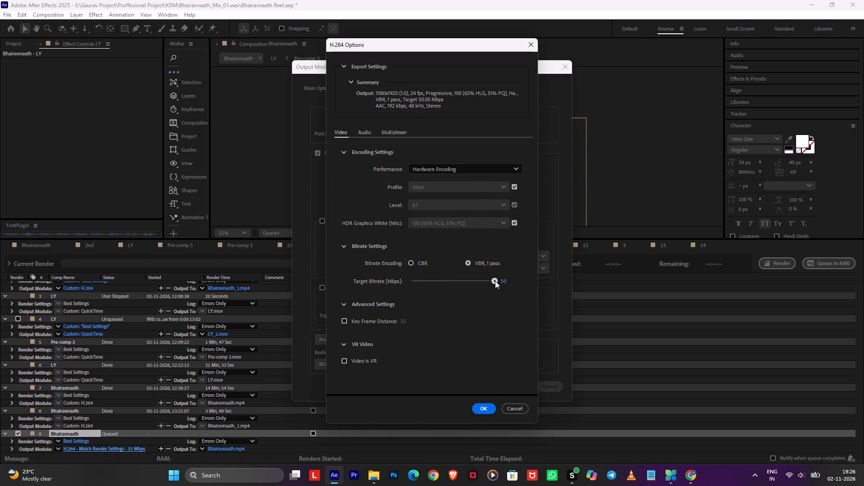
pyautogui.keyDown('ctrl'); pyautogui.moveTo(495, 281); pyautogui.dragTo(504, 281); pyautogui.keyUp('ctrl')
pyautogui.keyDown('ctrl'); pyautogui.click(364, 133); pyautogui.keyUp('ctrl')
pyautogui.keyDown('ctrl'); pyautogui.click(417, 248); pyautogui.keyUp('ctrl')
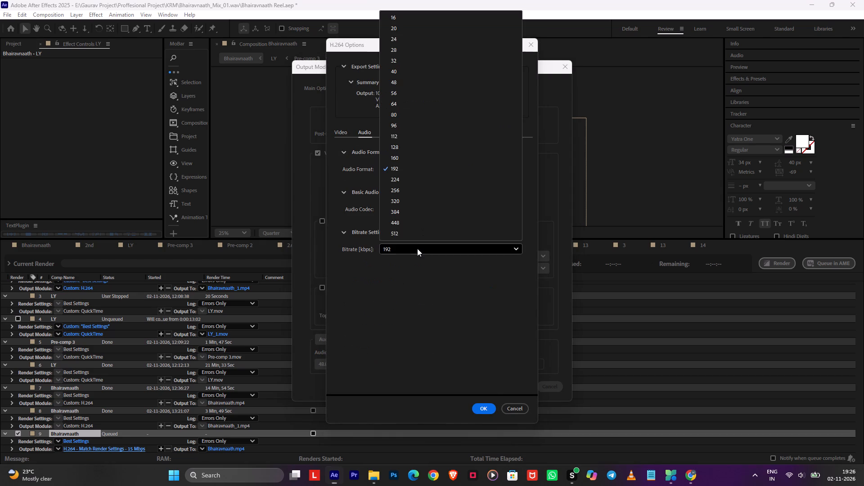
pyautogui.keyDown('ctrl'); pyautogui.click(418, 236); pyautogui.keyUp('ctrl')
pyautogui.keyDown('ctrl'); pyautogui.click(477, 405); pyautogui.keyUp('ctrl')
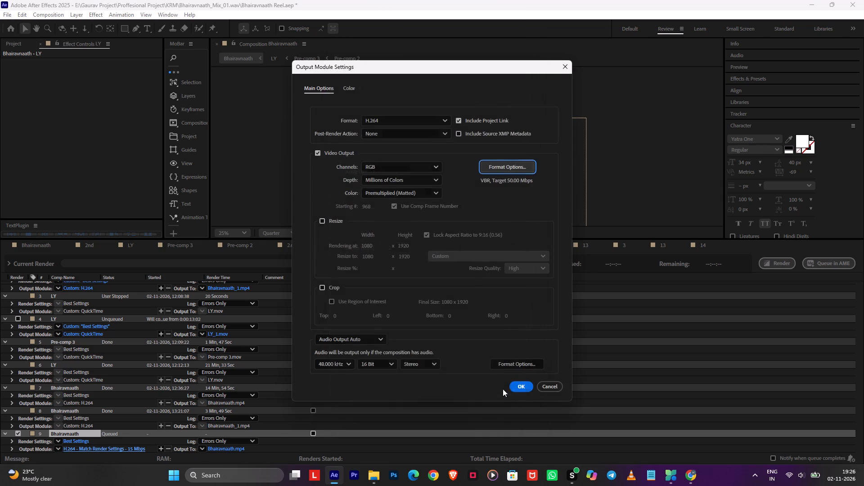
pyautogui.keyDown('ctrl'); pyautogui.click(514, 389); pyautogui.keyUp('ctrl')
# Choose the render's output location by creating and opening a Reels folder inside the Bhairavnaath_Mix_01.wav project folder.
pyautogui.keyDown('ctrl'); pyautogui.click(219, 448); pyautogui.keyUp('ctrl')
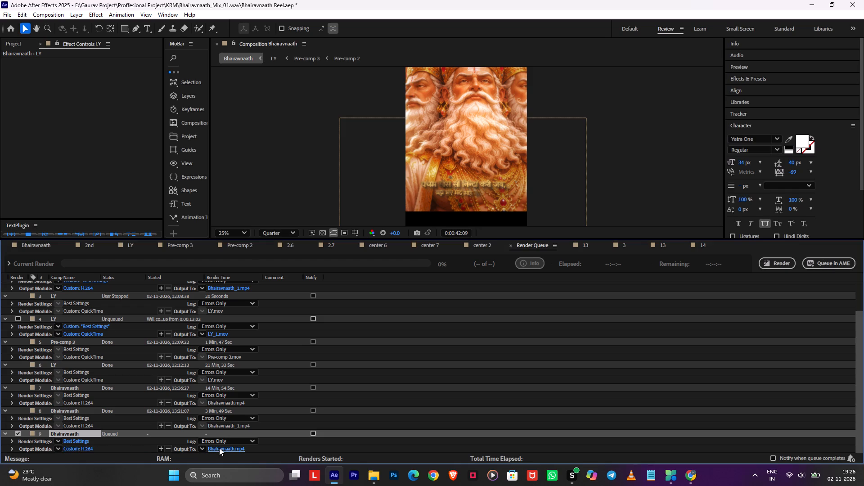
pyautogui.keyDown('ctrl'); pyautogui.click(219, 448); pyautogui.keyUp('ctrl')
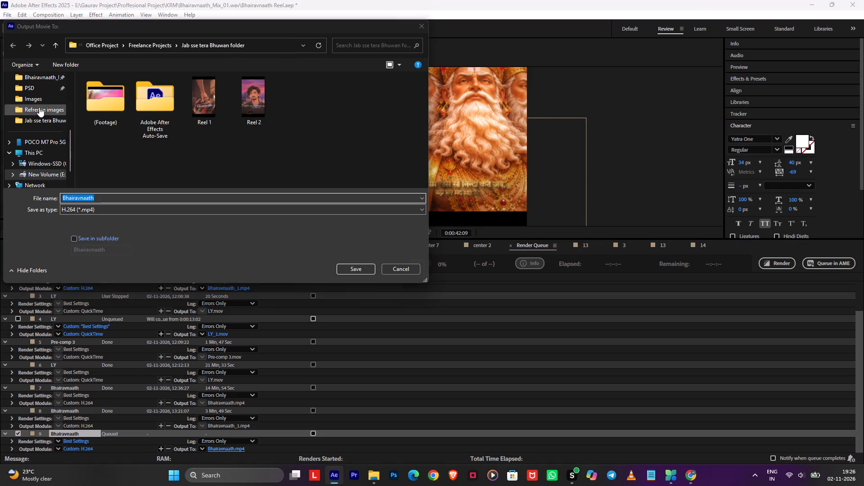
pyautogui.keyDown('ctrl'); pyautogui.click(38, 77); pyautogui.keyUp('ctrl')
pyautogui.keyDown('ctrl'); pyautogui.rightClick(129, 121); pyautogui.keyUp('ctrl')
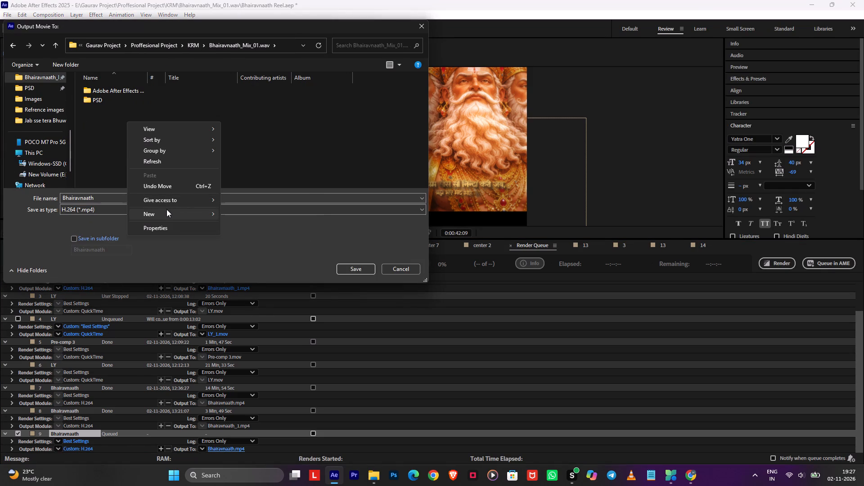
pyautogui.keyDown('ctrl'); pyautogui.click(246, 214); pyautogui.keyUp('ctrl')
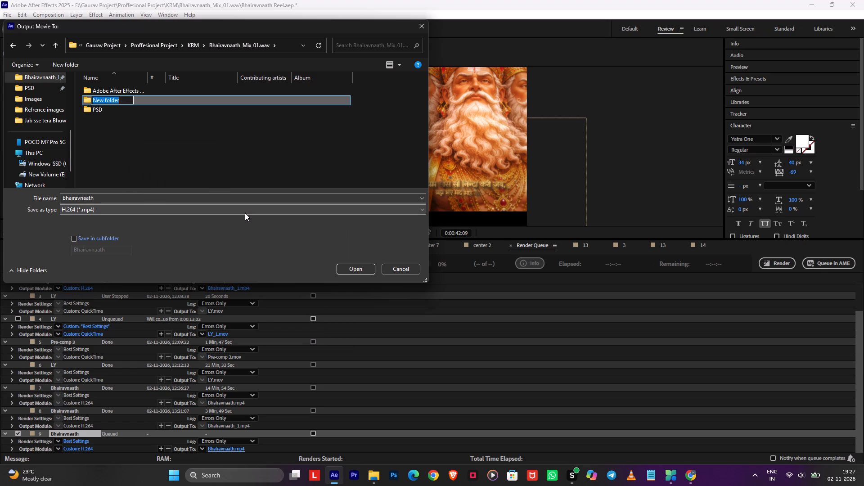
pyautogui.hotkey('ctrl', 'shift', 'r')
pyautogui.hotkey('ctrl', 'e')
pyautogui.hotkey('ctrl', 'e')
pyautogui.hotkey('ctrl', 'l')
pyautogui.hotkey('ctrl', 's')
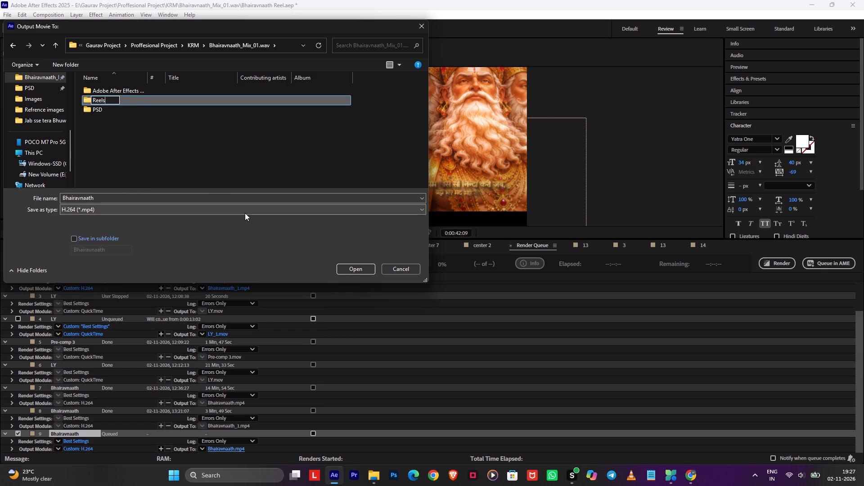
pyautogui.hotkey('ctrl', 'Return')
pyautogui.hotkey('ctrl', 'Return')
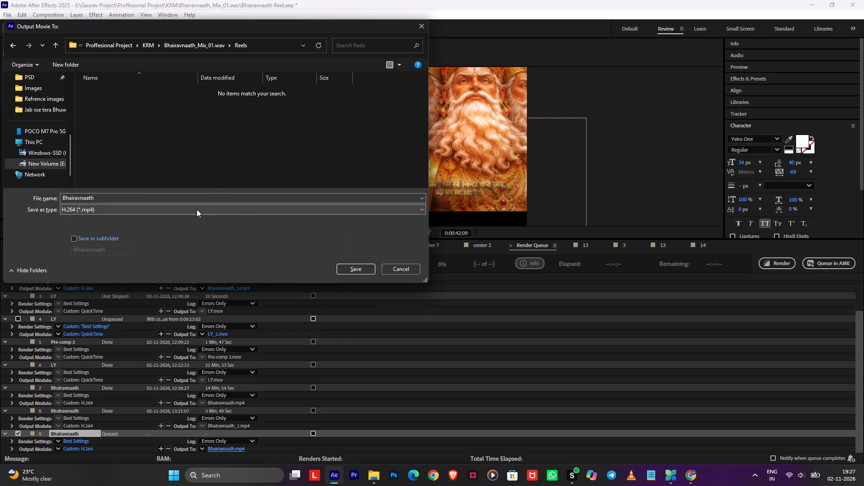
# Name the output movie Reel 1 and save this destination in the Reels folder.
pyautogui.keyDown('ctrl'); pyautogui.click(188, 199); pyautogui.keyUp('ctrl')
pyautogui.hotkey('ctrl', 'r')
pyautogui.hotkey('ctrl', 'e')
pyautogui.hotkey('ctrl', 'e')
pyautogui.hotkey('ctrl', 'l')
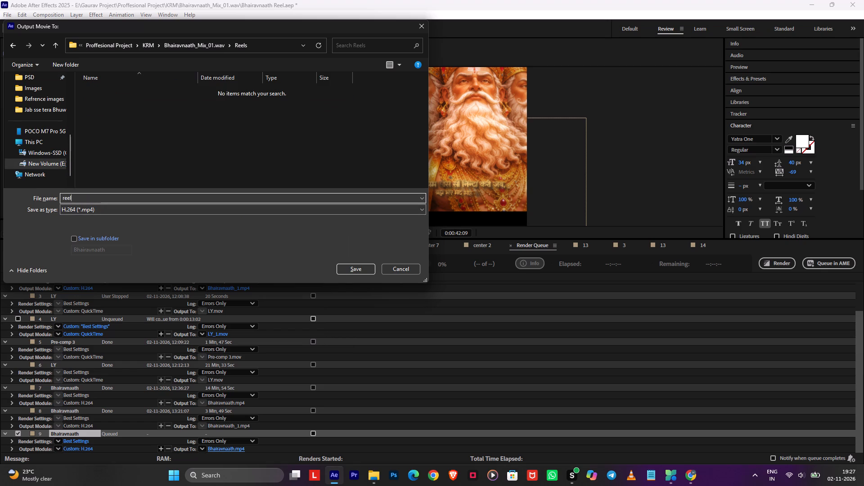
pyautogui.hotkey('ctrl', 'space')
pyautogui.hotkey('ctrl', 'BackSpace')
pyautogui.hotkey('ctrl', 'BackSpace')
pyautogui.hotkey('ctrl', 'BackSpace')
pyautogui.hotkey('ctrl', 'BackSpace')
pyautogui.hotkey('ctrl', 'BackSpace')
pyautogui.hotkey('ctrl', 'BackSpace')
pyautogui.hotkey('ctrl', 'BackSpace')
pyautogui.hotkey('ctrl', 'BackSpace')
pyautogui.hotkey('ctrl', 'BackSpace')
pyautogui.hotkey('ctrl', 'shift', 'r')
pyautogui.hotkey('ctrl', 'e')
pyautogui.hotkey('ctrl', 'e')
pyautogui.hotkey('ctrl', 'l')
pyautogui.hotkey('ctrl', 'space')
pyautogui.hotkey('ctrl', '1')
pyautogui.hotkey('ctrl', 'Return')
pyautogui.hotkey('ctrl', 'Return')
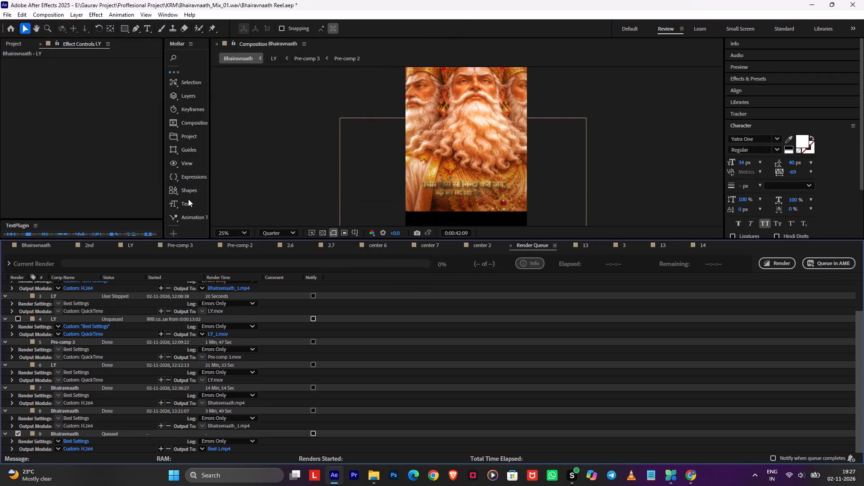